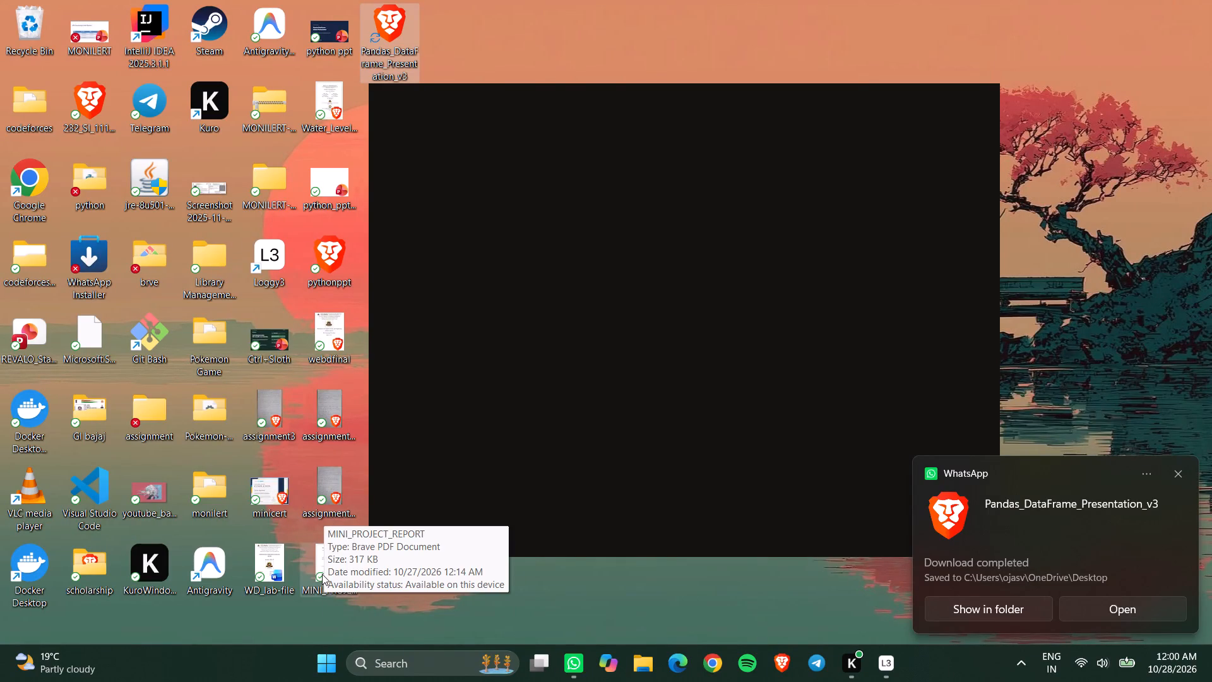
Delete the three assignment PDF files, including assignment3, from the desktop, leaving the assignment folder.
{"action": "left_click", "coordinate": [321, 474]}
{"action": "key", "text": "Delete"}
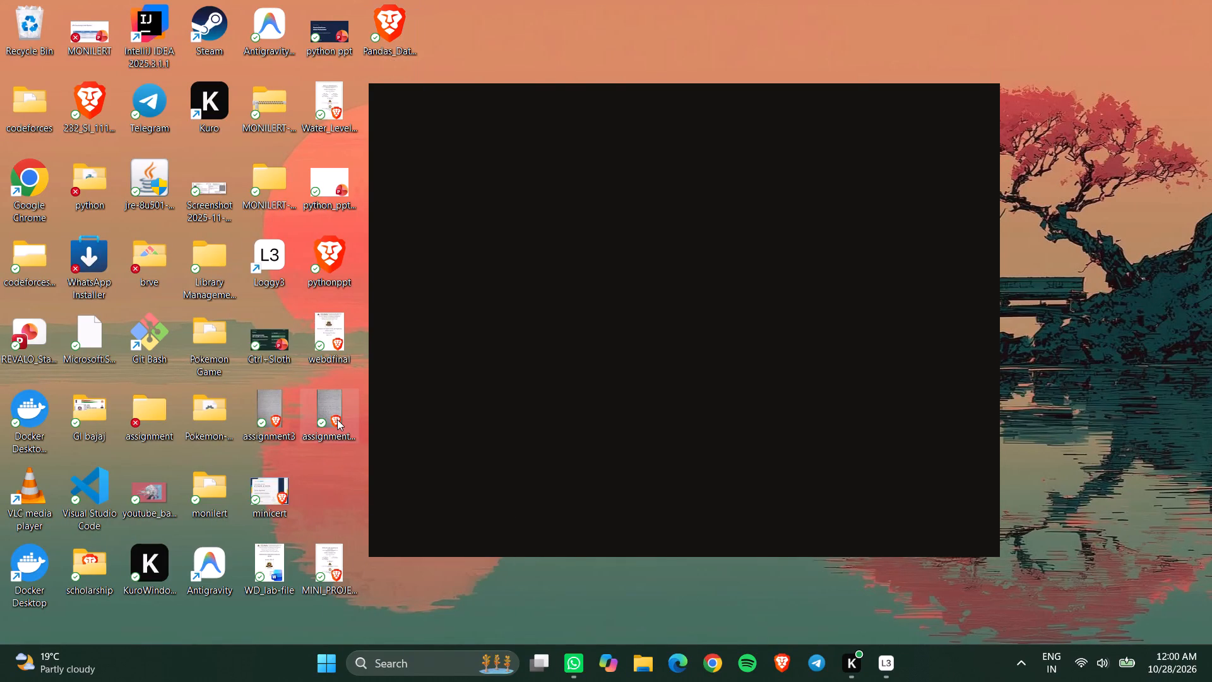
{"action": "left_click", "coordinate": [337, 419]}
{"action": "key", "text": "Delete"}
{"action": "key", "text": "Delete"}
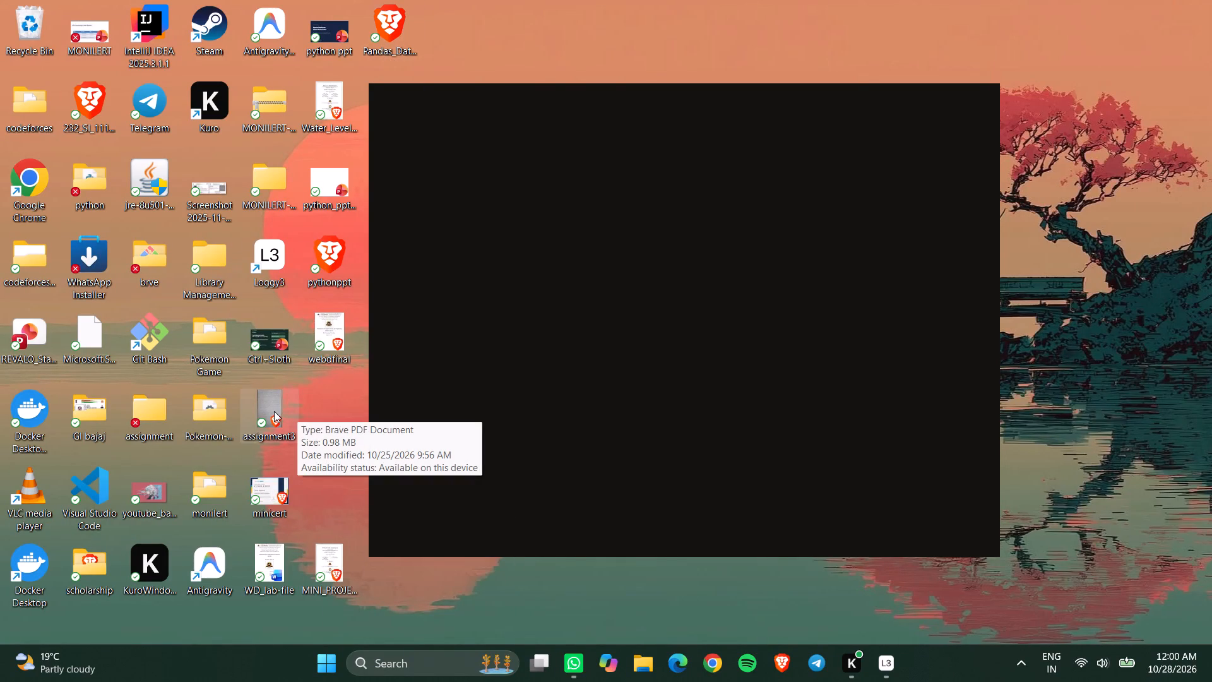
{"action": "left_click", "coordinate": [274, 411]}
{"action": "key", "text": "Delete"}
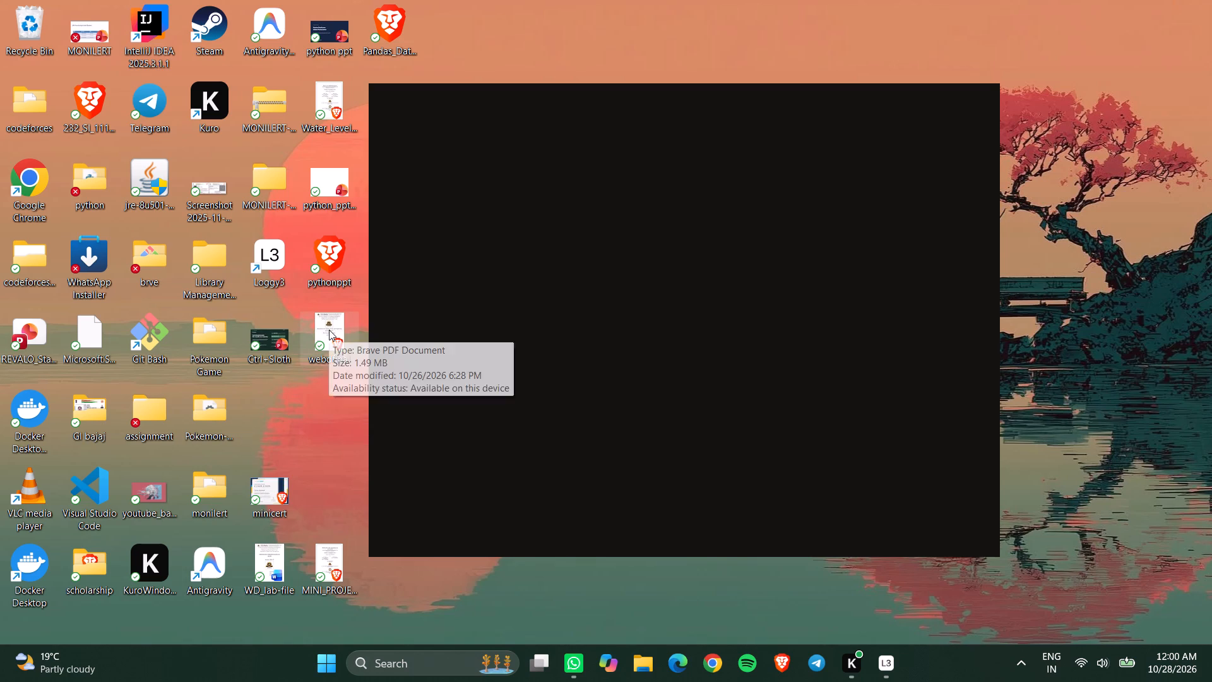
Delete the webdfinal, pythonppt and Water_Level PDFs and the python_ppt and python ppt presentations from the desktop.
{"action": "left_click", "coordinate": [329, 330]}
{"action": "key", "text": "Delete"}
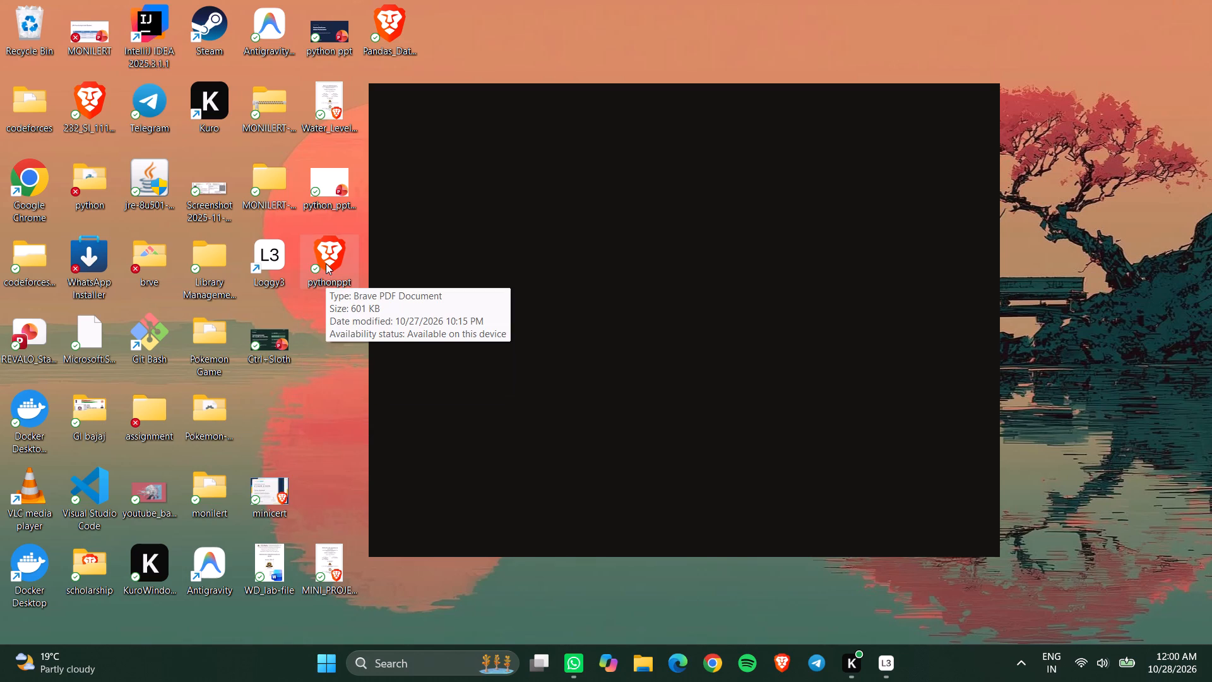
{"action": "left_click", "coordinate": [326, 263]}
{"action": "key", "text": "Delete"}
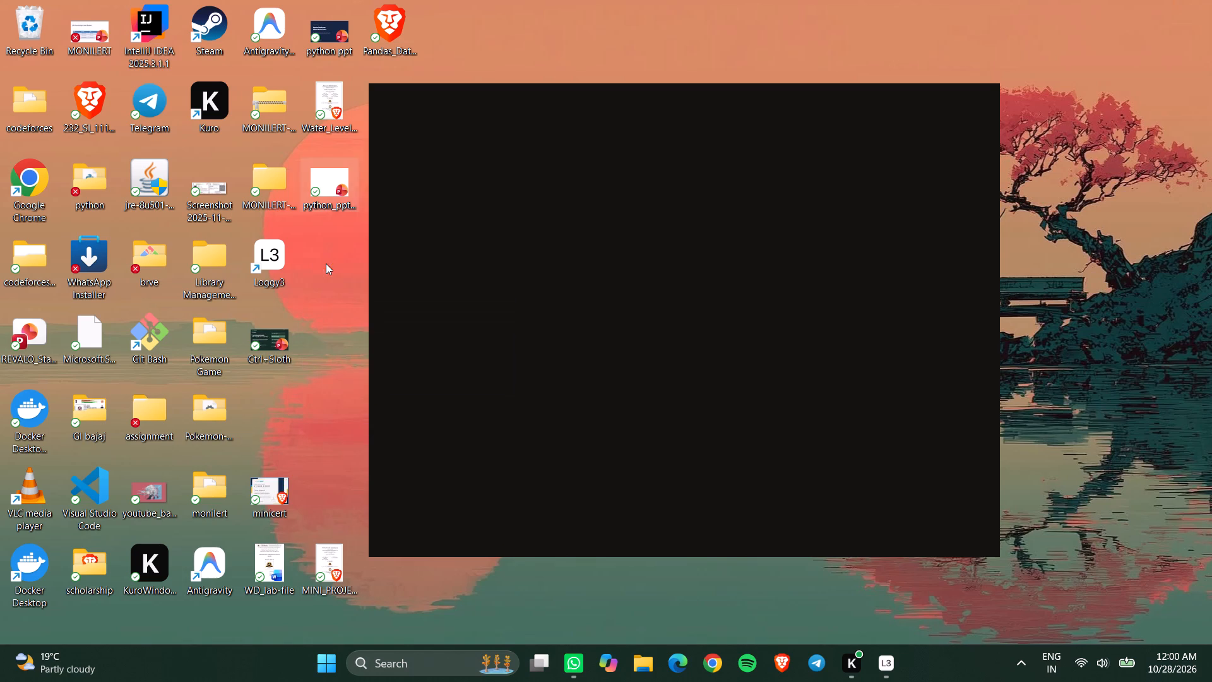
{"action": "left_click", "coordinate": [323, 206]}
{"action": "key", "text": "Delete"}
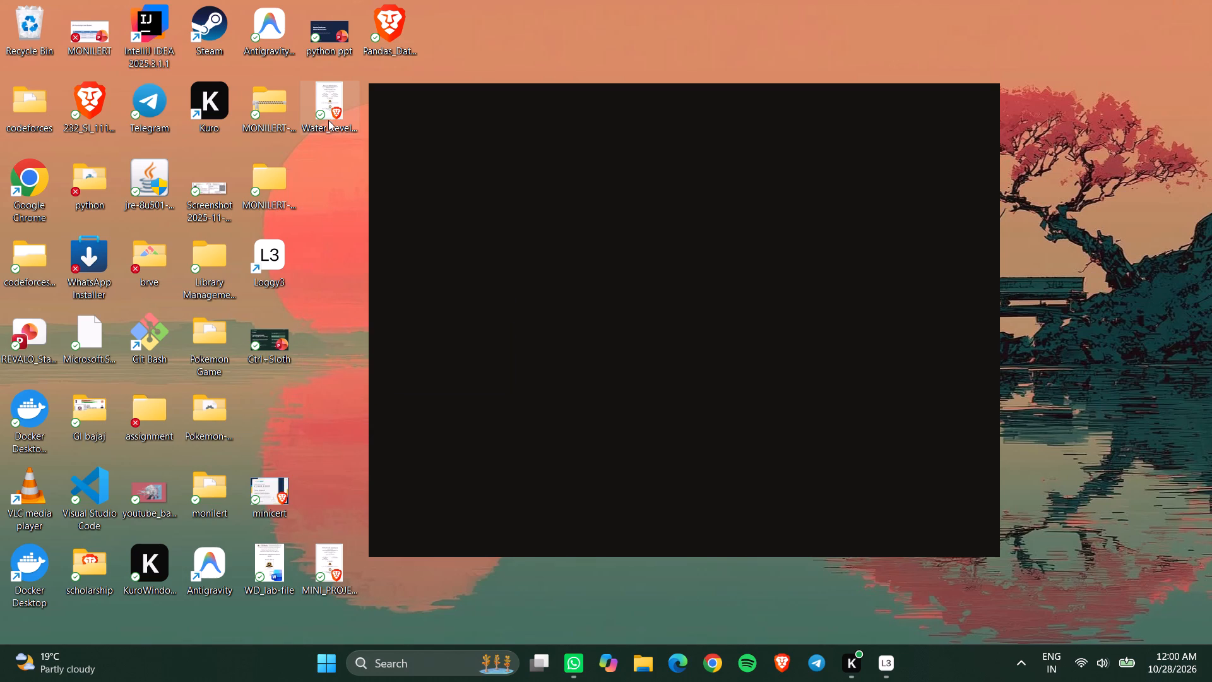
{"action": "left_click", "coordinate": [328, 118]}
{"action": "key", "text": "Delete"}
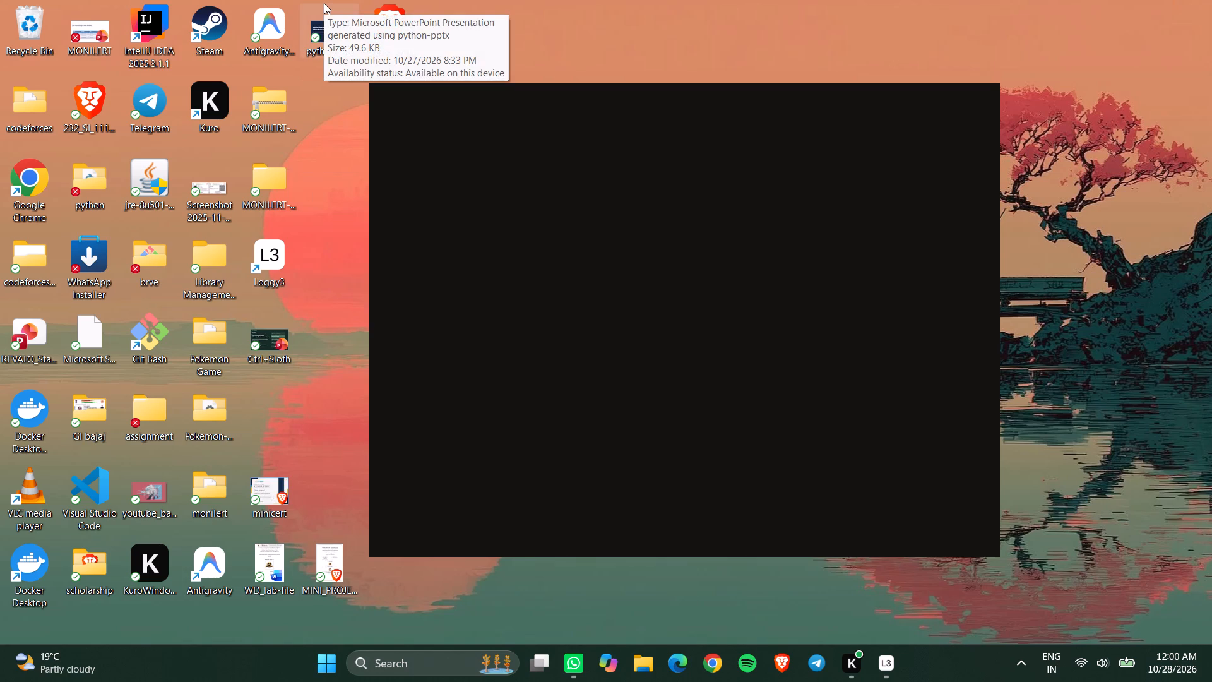
{"action": "left_click", "coordinate": [328, 44]}
{"action": "key", "text": "Delete"}
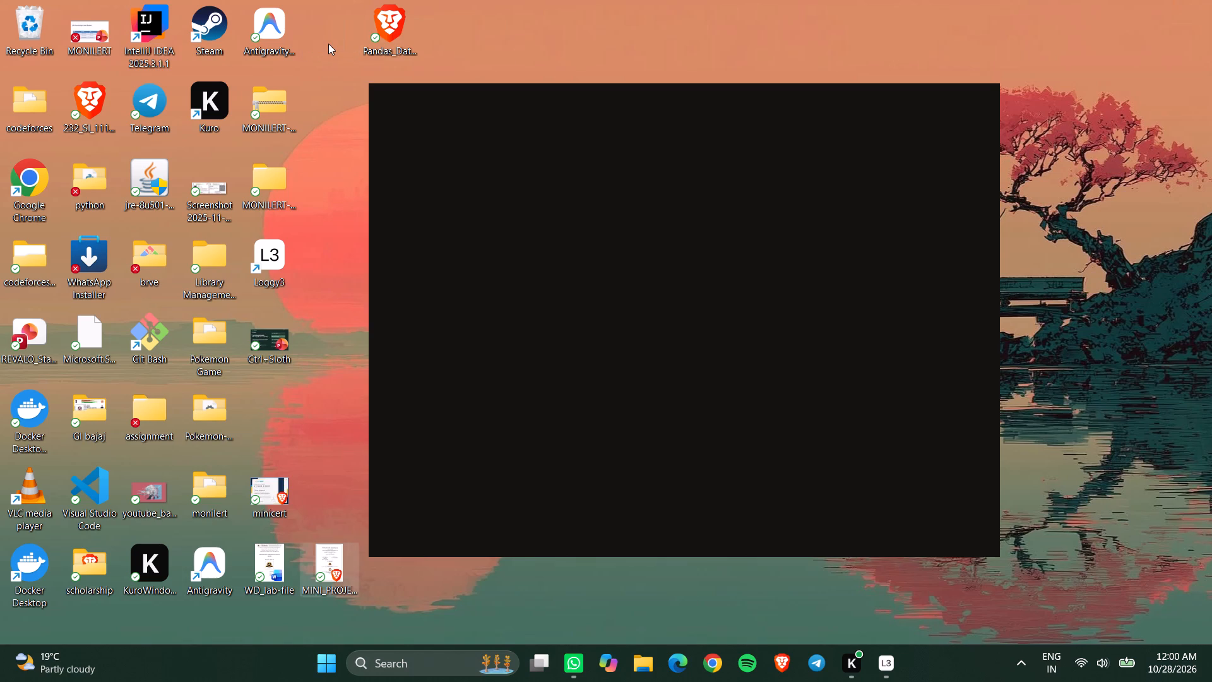
Open the Brave browser.
{"action": "left_click", "coordinate": [774, 650]}
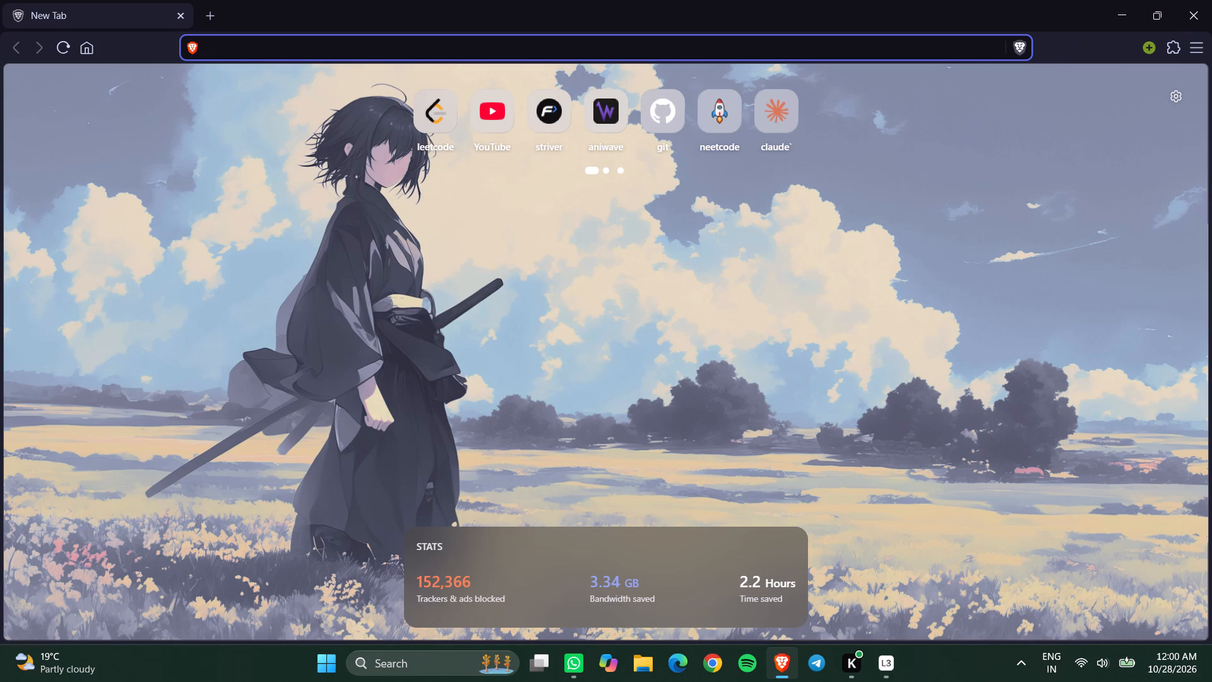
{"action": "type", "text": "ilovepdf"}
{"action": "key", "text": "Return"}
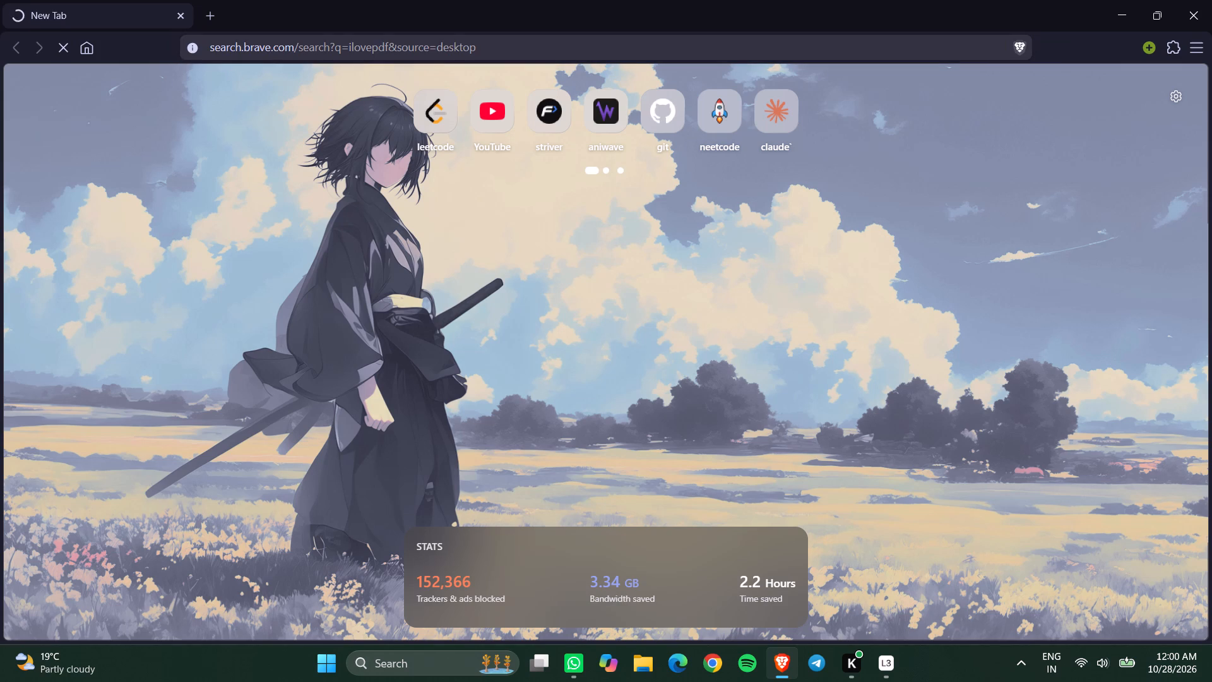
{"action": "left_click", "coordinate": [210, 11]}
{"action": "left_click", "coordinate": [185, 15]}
Search the web for "pdf to ppt" and open iLovePDF's PDF to PowerPoint converter.
{"action": "type", "text": "pdf to ppt"}
{"action": "key", "text": "Return"}
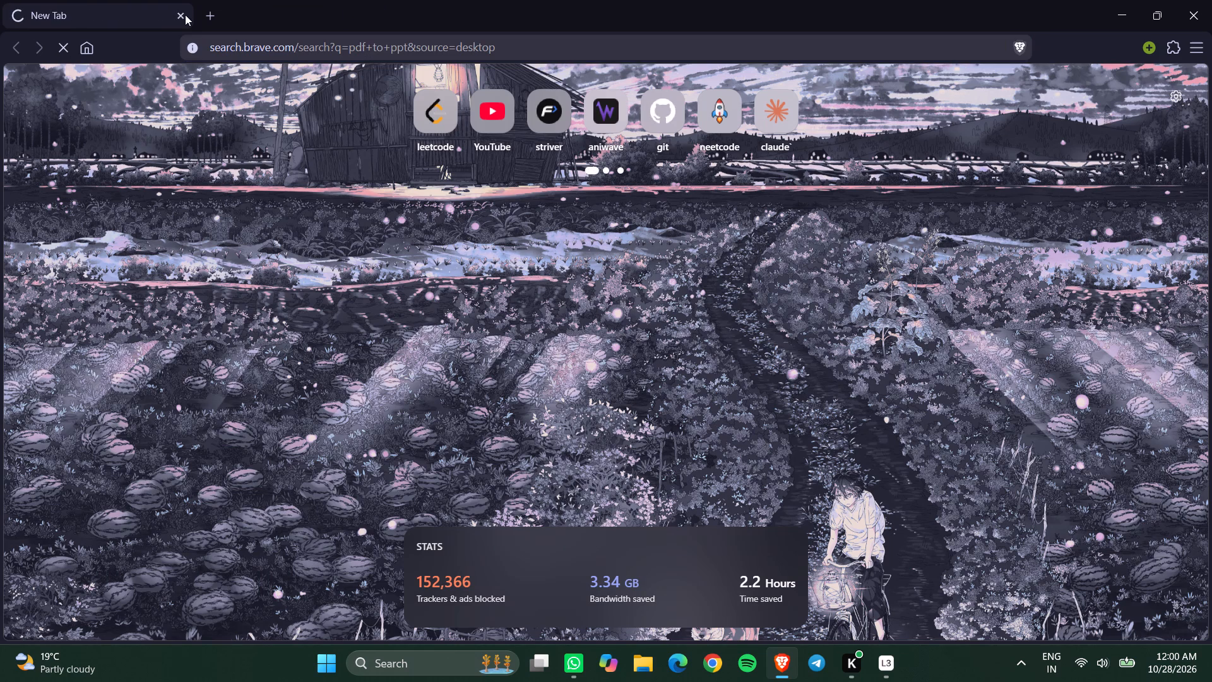
{"action": "left_click", "coordinate": [224, 220]}
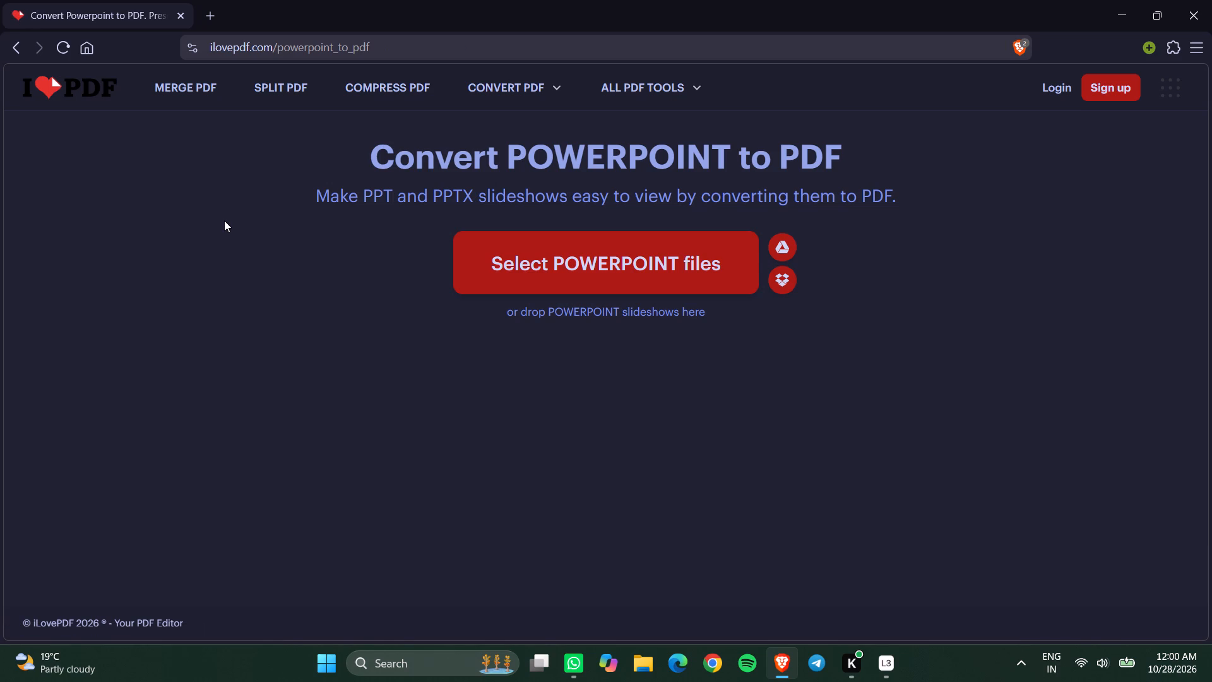
{"action": "scroll", "coordinate": [224, 220], "scroll_direction": "right", "scroll_amount": 7}
{"action": "left_click", "coordinate": [254, 347]}
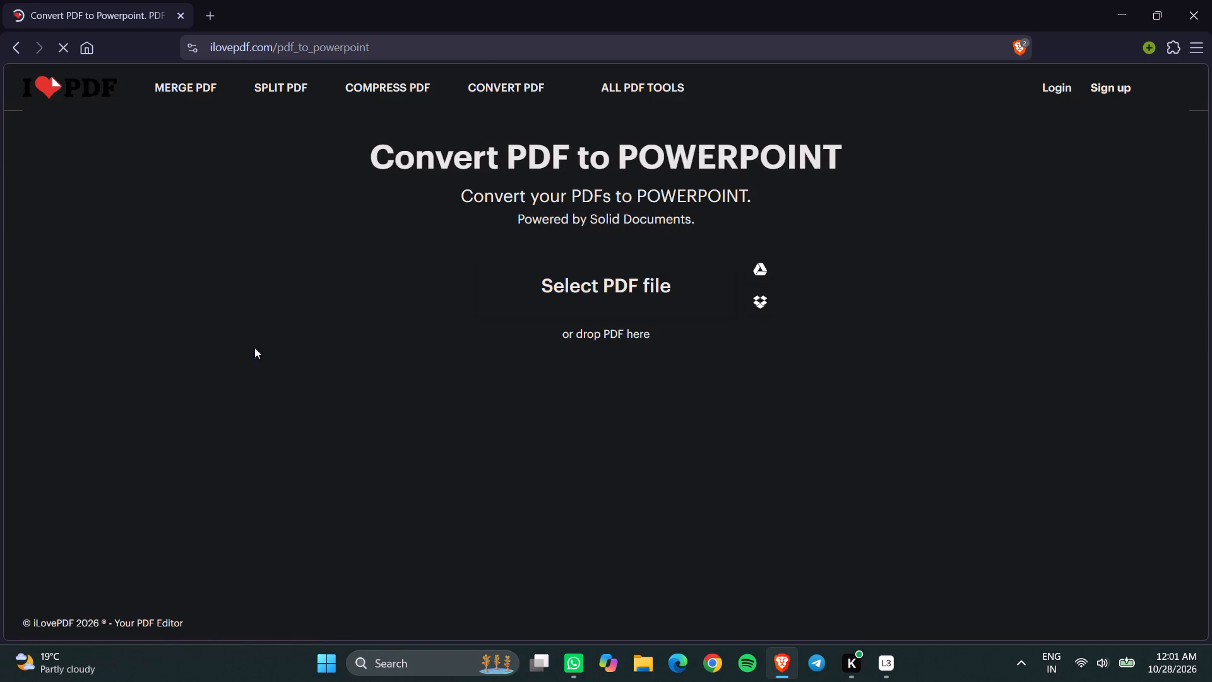
Upload the Pandas_DataFrame_Presentation_v3 PDF from the Desktop folder to the converter.
{"action": "left_click", "coordinate": [524, 270]}
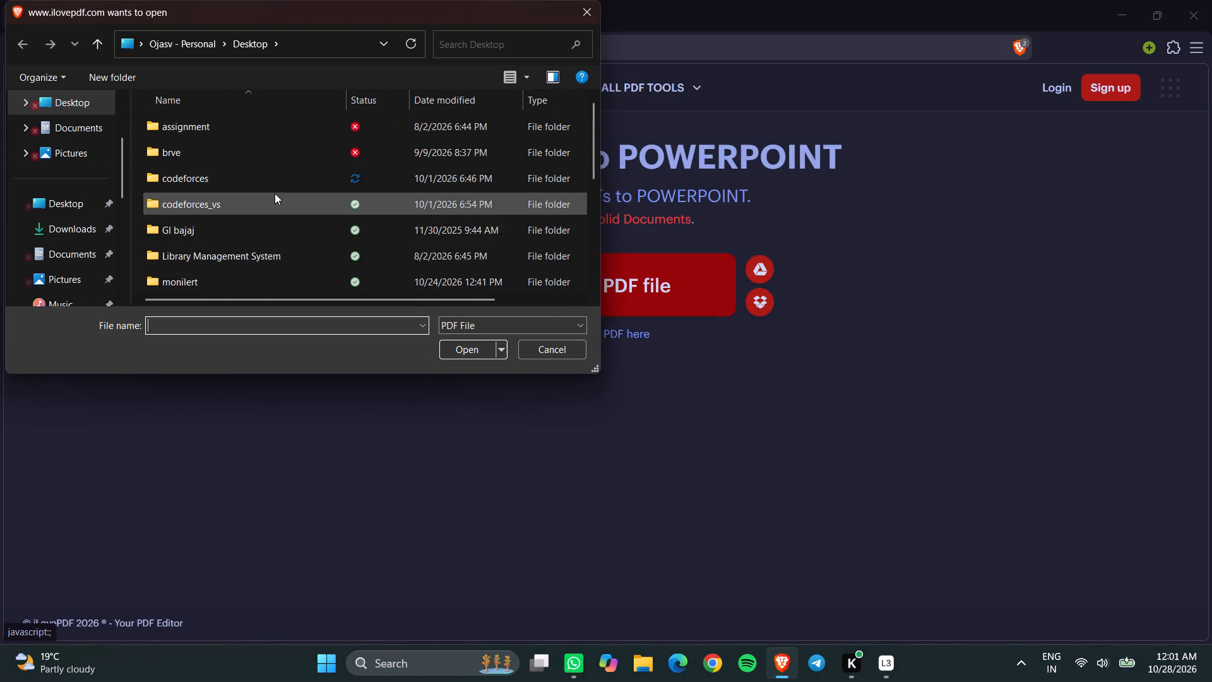
{"action": "scroll", "coordinate": [275, 193], "scroll_direction": "down", "scroll_amount": 12}
{"action": "left_click", "coordinate": [266, 285]}
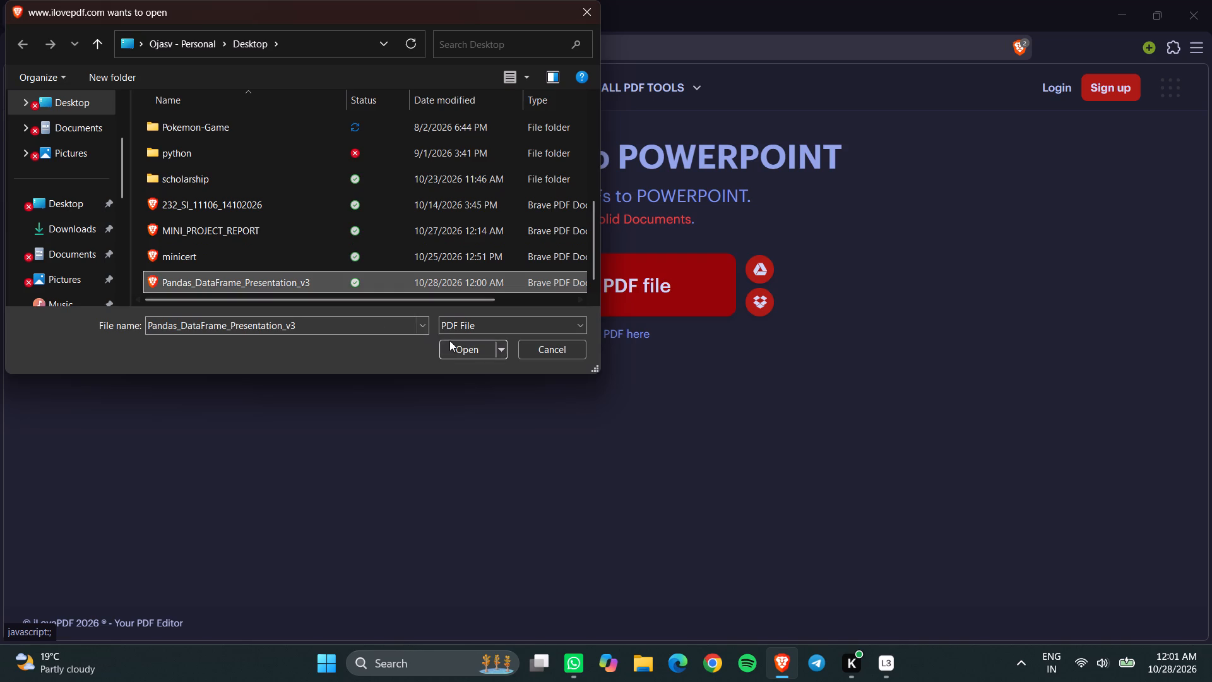
{"action": "left_click", "coordinate": [449, 340]}
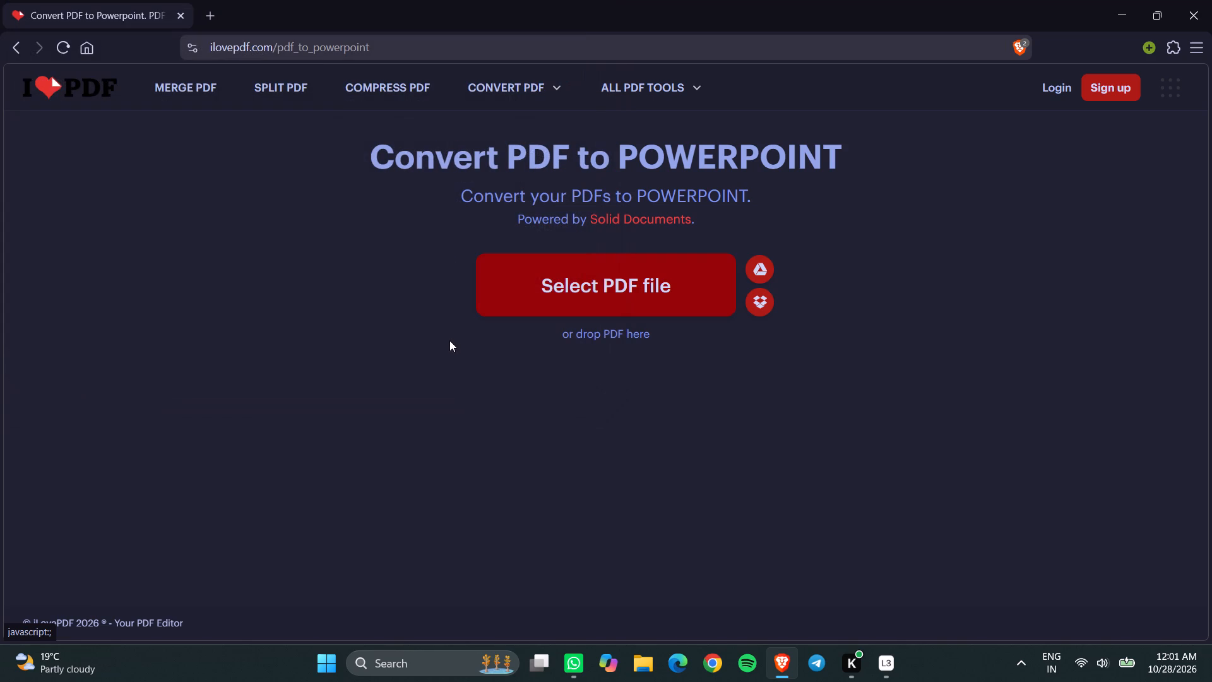
{"action": "left_click", "coordinate": [555, 314]}
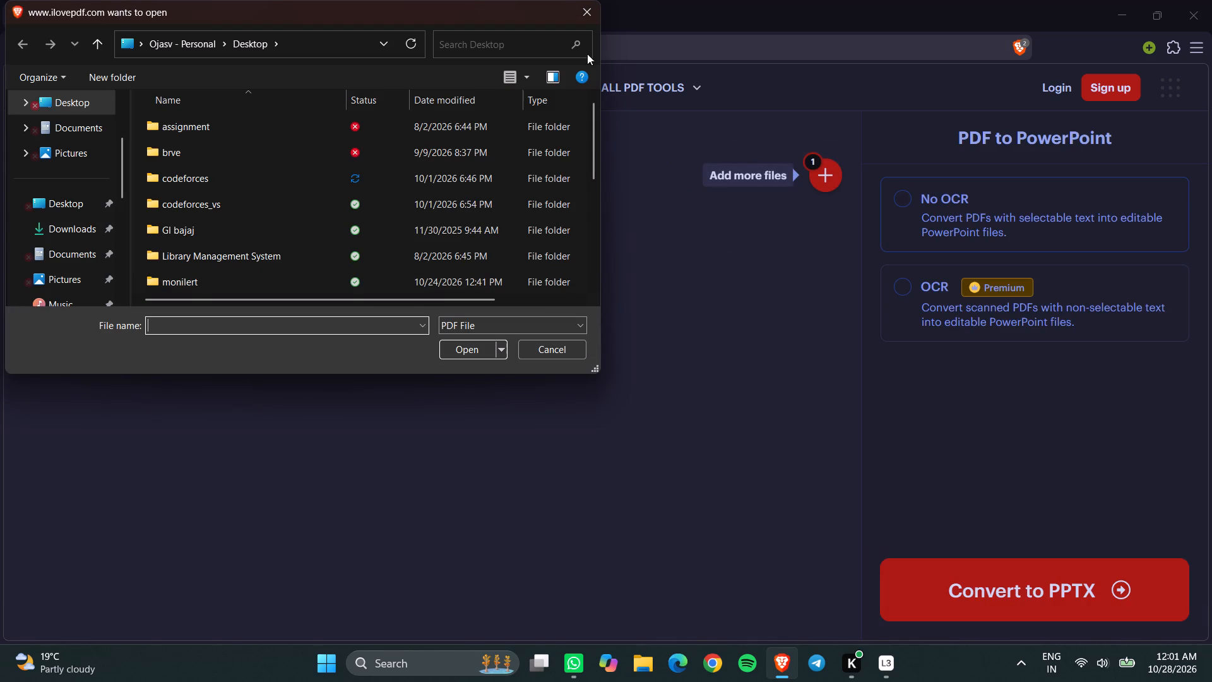
{"action": "left_click", "coordinate": [580, 13]}
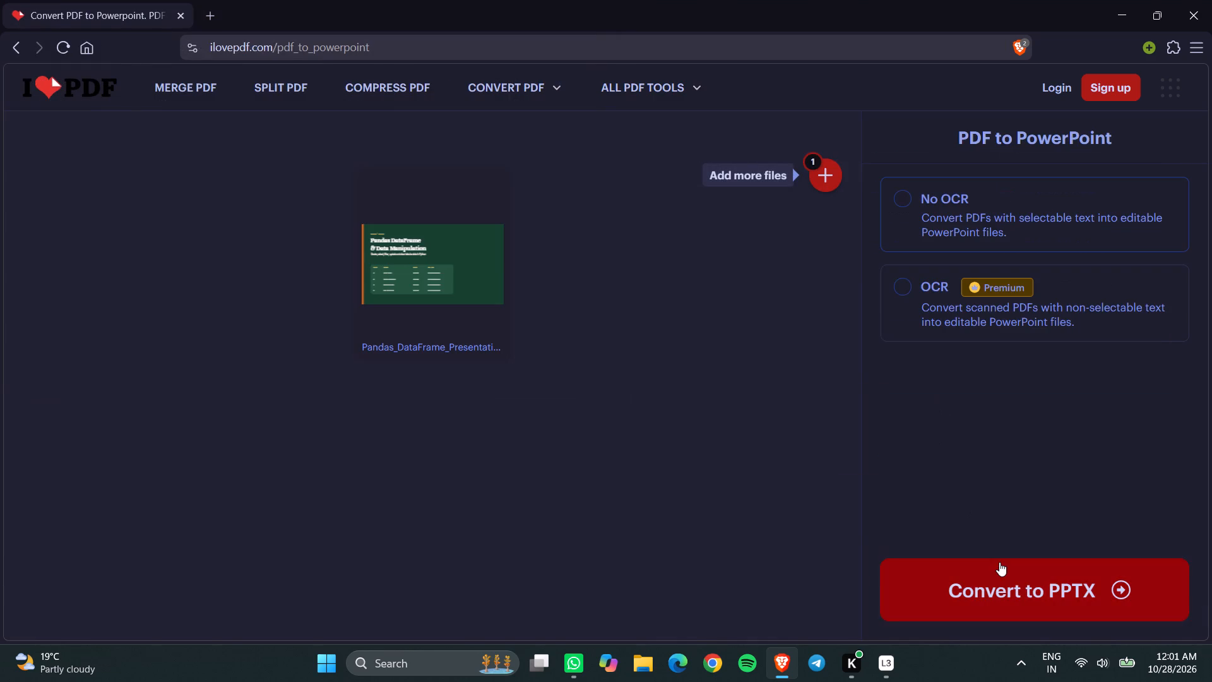
Convert the uploaded PDF to PPTX and save it to the Desktop as Pandas_DataFrame_Presentation_v3.
{"action": "left_click", "coordinate": [979, 599]}
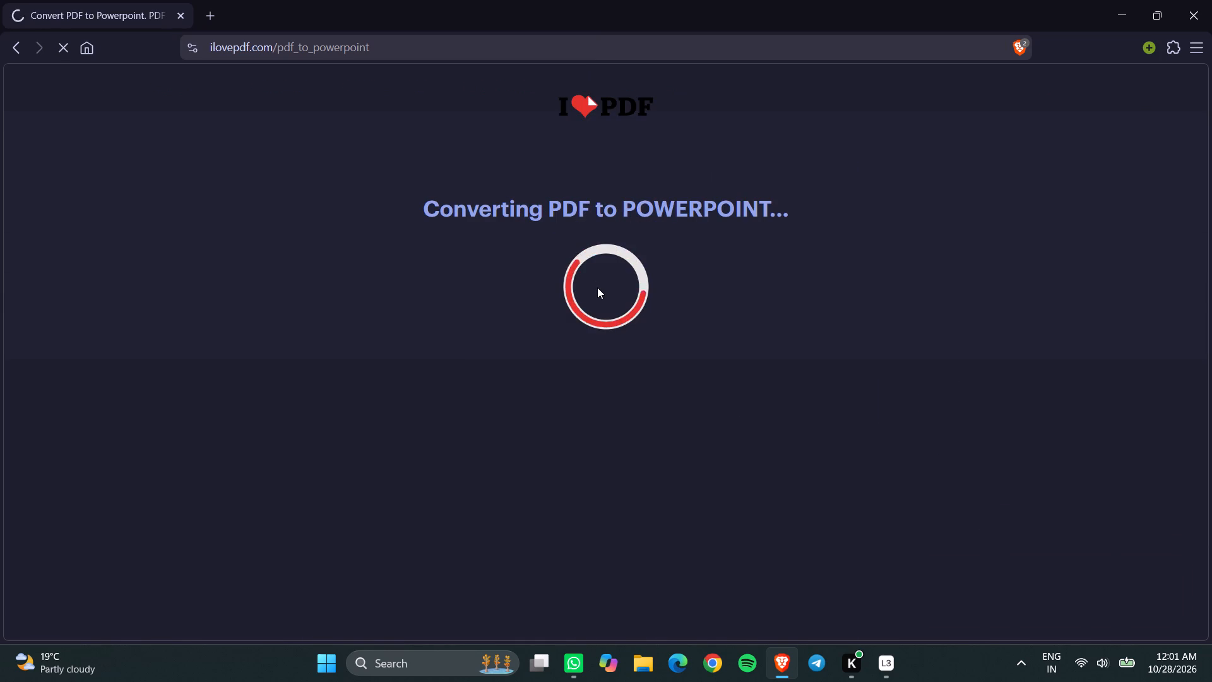
{"action": "left_click", "coordinate": [542, 199]}
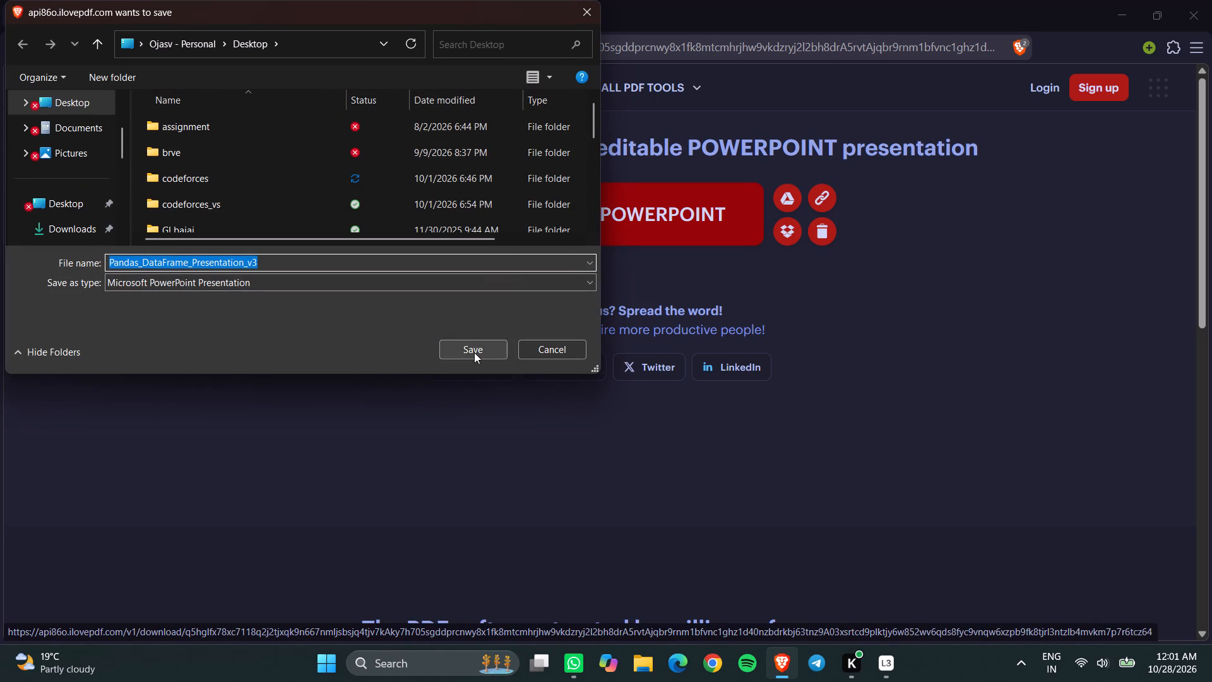
{"action": "left_click", "coordinate": [474, 352]}
Search the web for "ppt editor" in a new tab and open the Microsoft PowerPoint result.
{"action": "key", "text": "ctrl+t"}
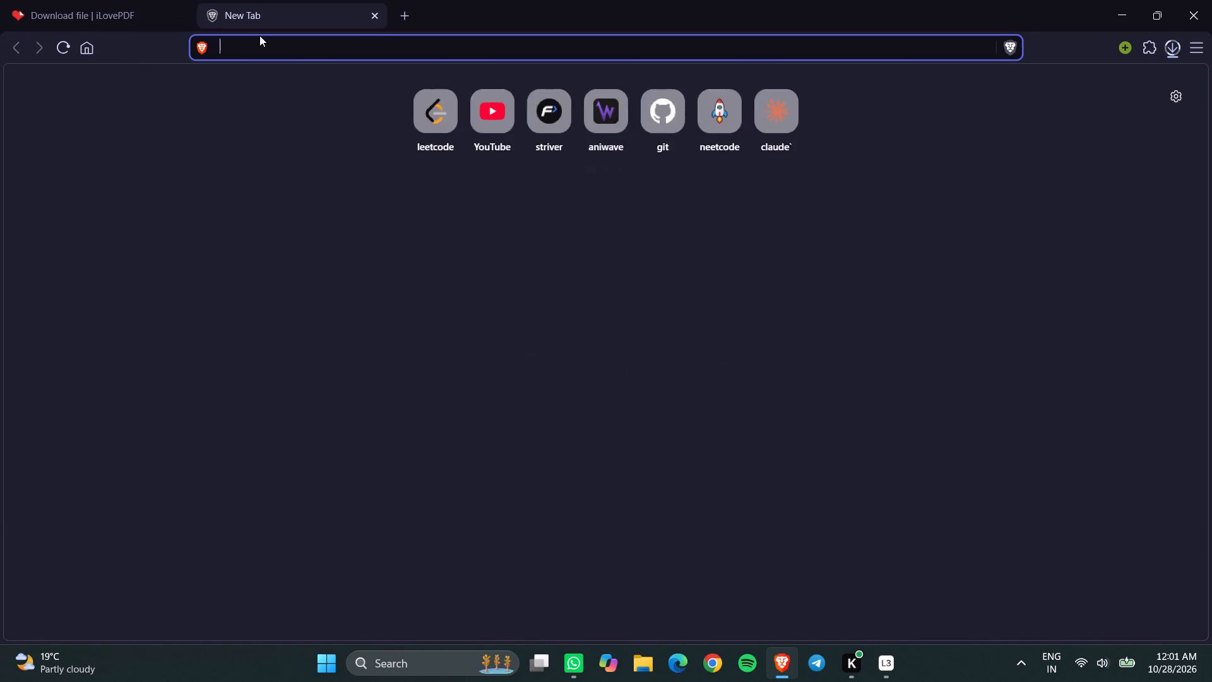
{"action": "type", "text": "ppt efd"}
{"action": "key", "text": "BackSpace"}
{"action": "key", "text": "BackSpace"}
{"action": "type", "text": "diot"}
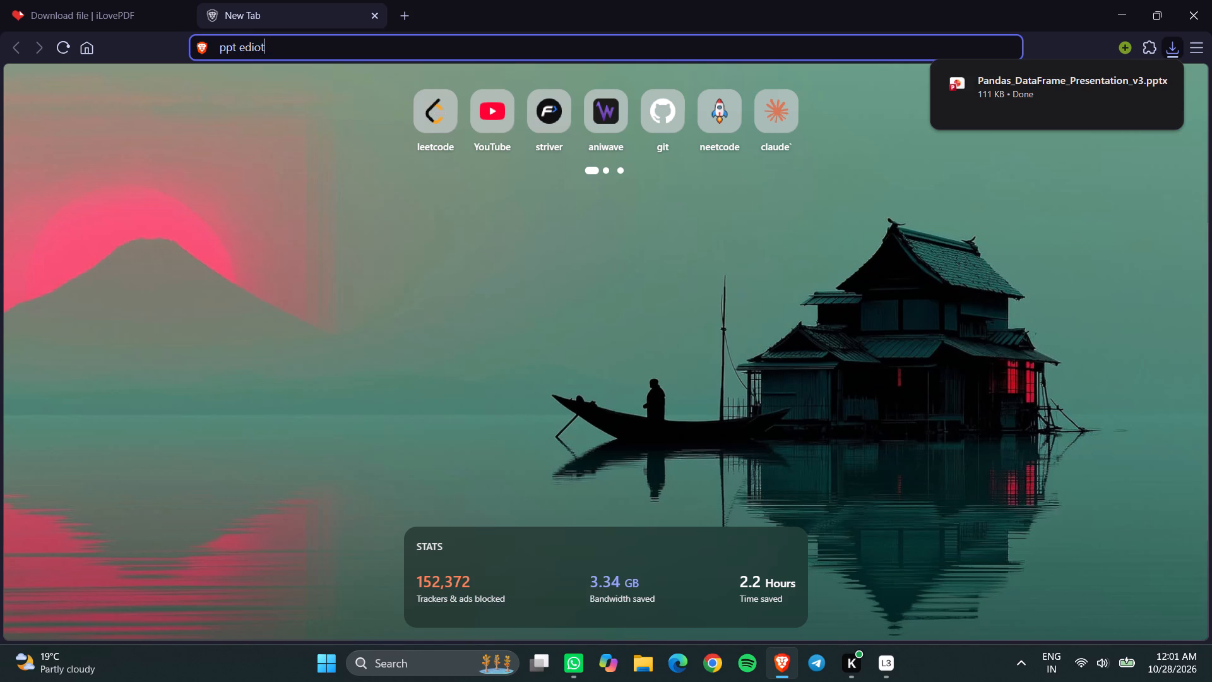
{"action": "key", "text": "BackSpace"}
{"action": "key", "text": "BackSpace"}
{"action": "type", "text": "tor"}
{"action": "key", "text": "Return"}
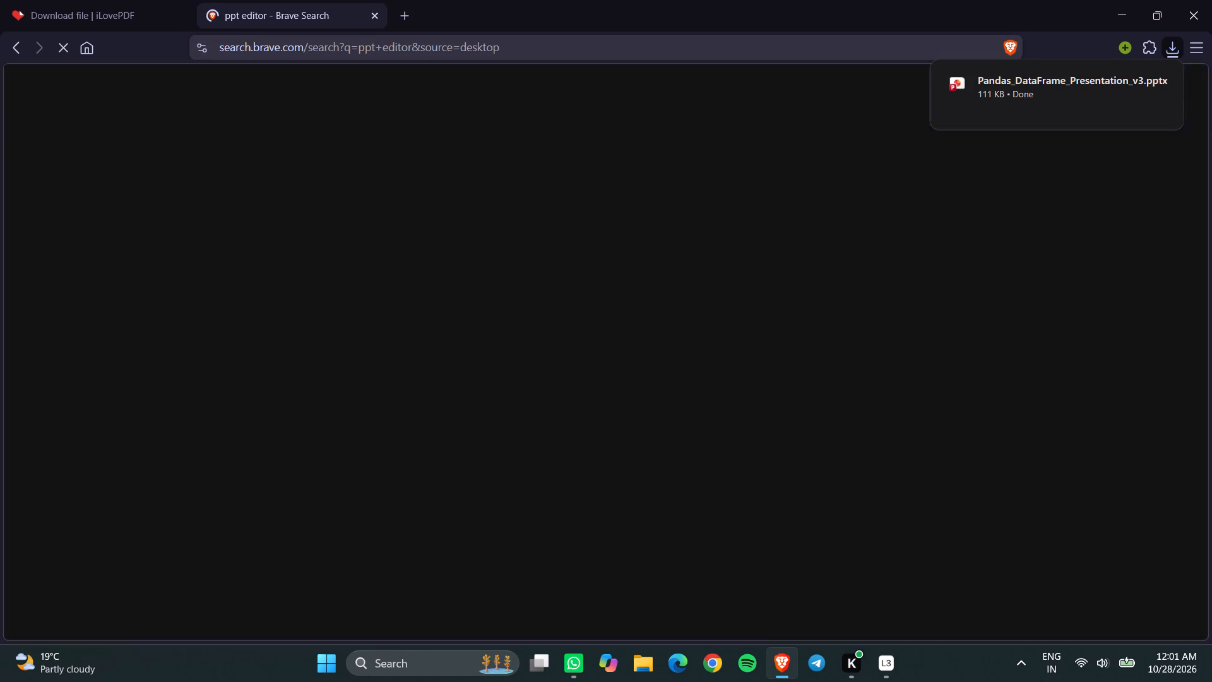
{"action": "left_click", "coordinate": [249, 213]}
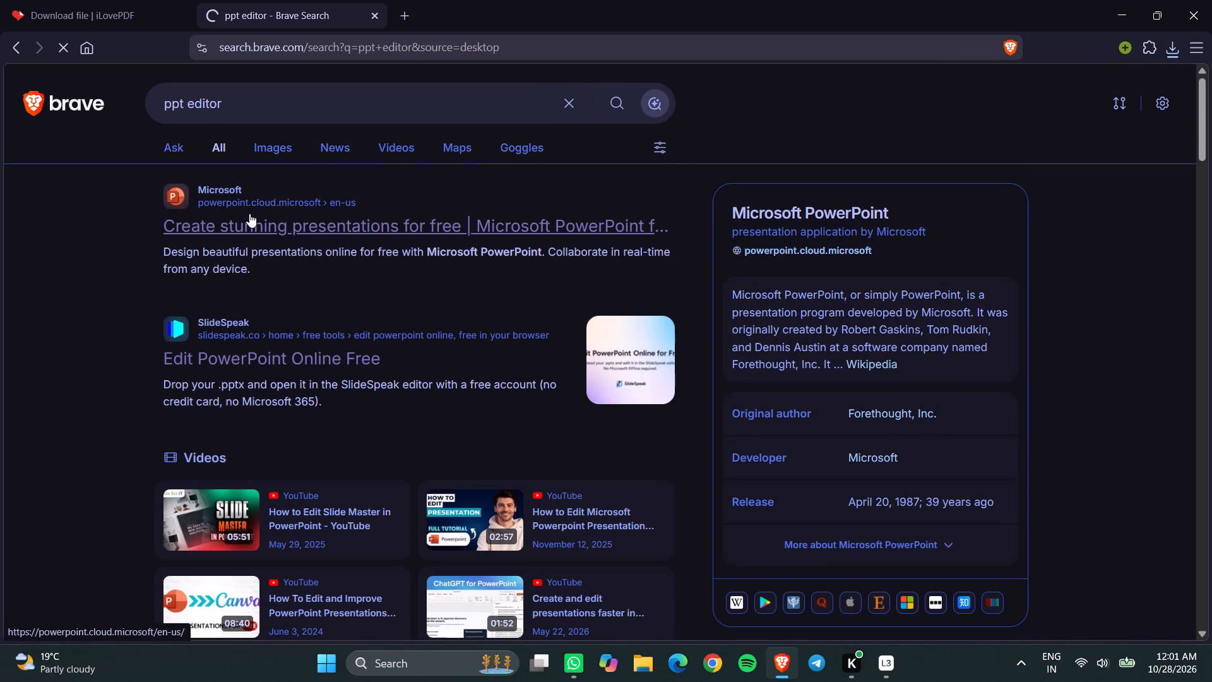
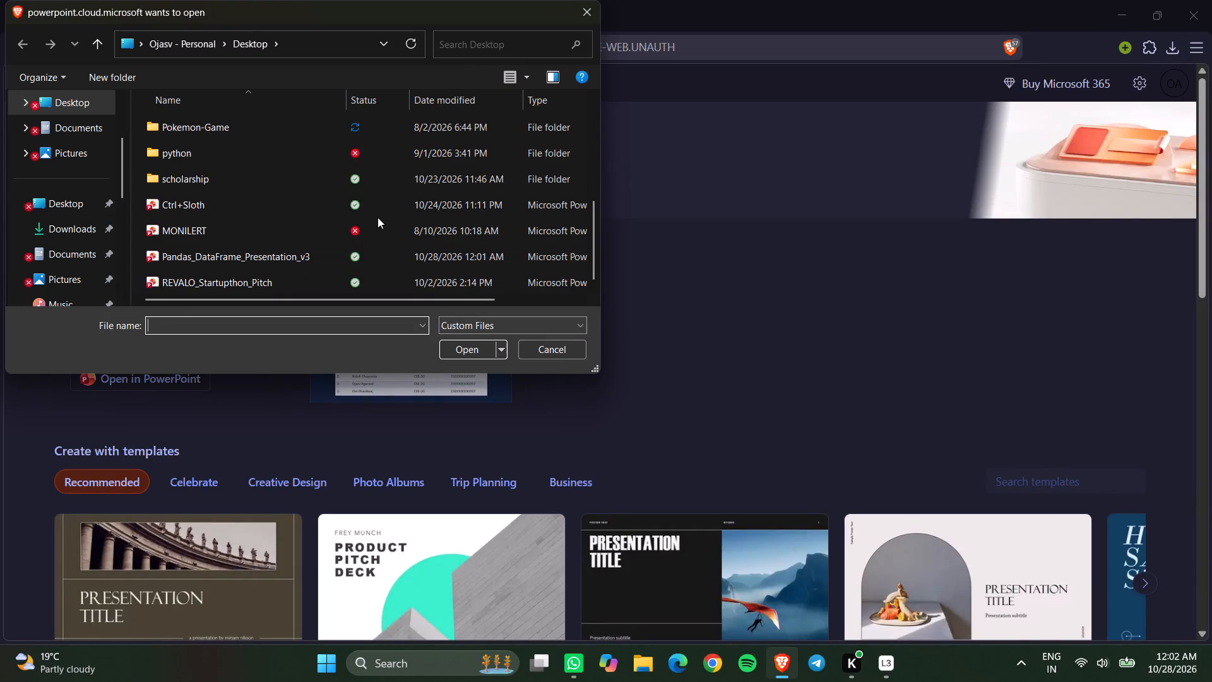
Open the Pandas_DataFrame_Presentation_v3 presentation from the Desktop folder in the online editor.
{"action": "left_click", "coordinate": [335, 255]}
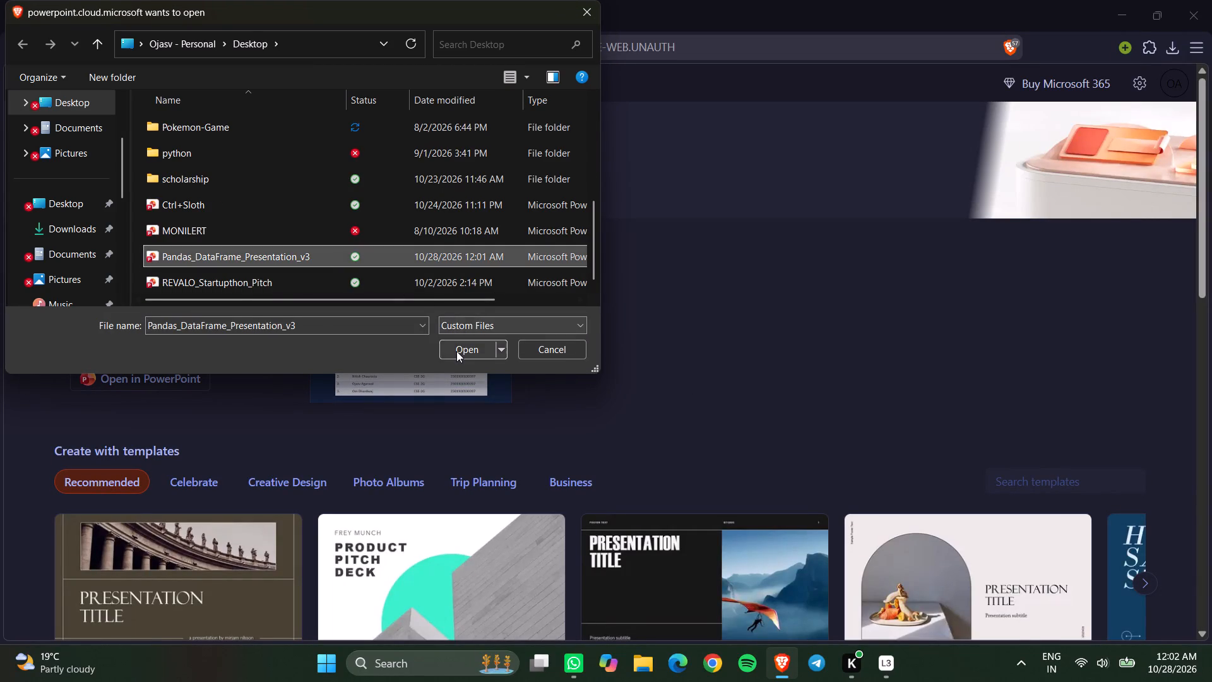
{"action": "left_click", "coordinate": [456, 351]}
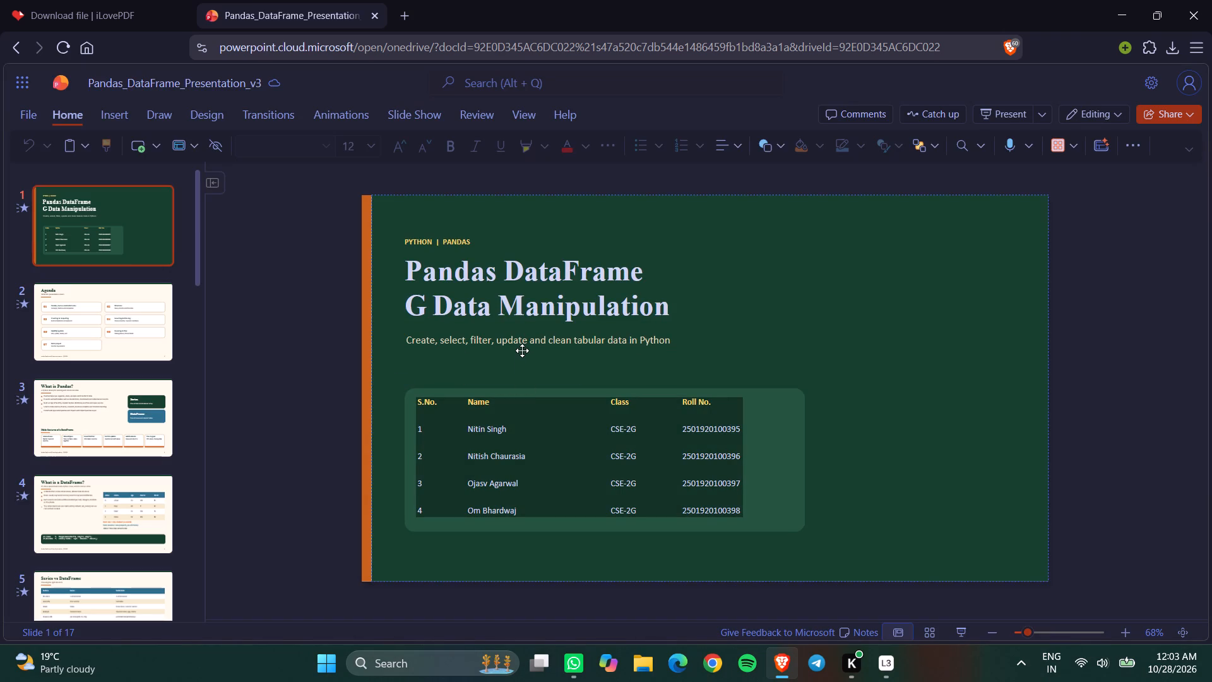
Delete the subtitle text "Create, select, filter, update and clean tabular data in Python" on slide 1.
{"action": "left_click", "coordinate": [526, 342]}
{"action": "key", "text": "ctrl+a"}
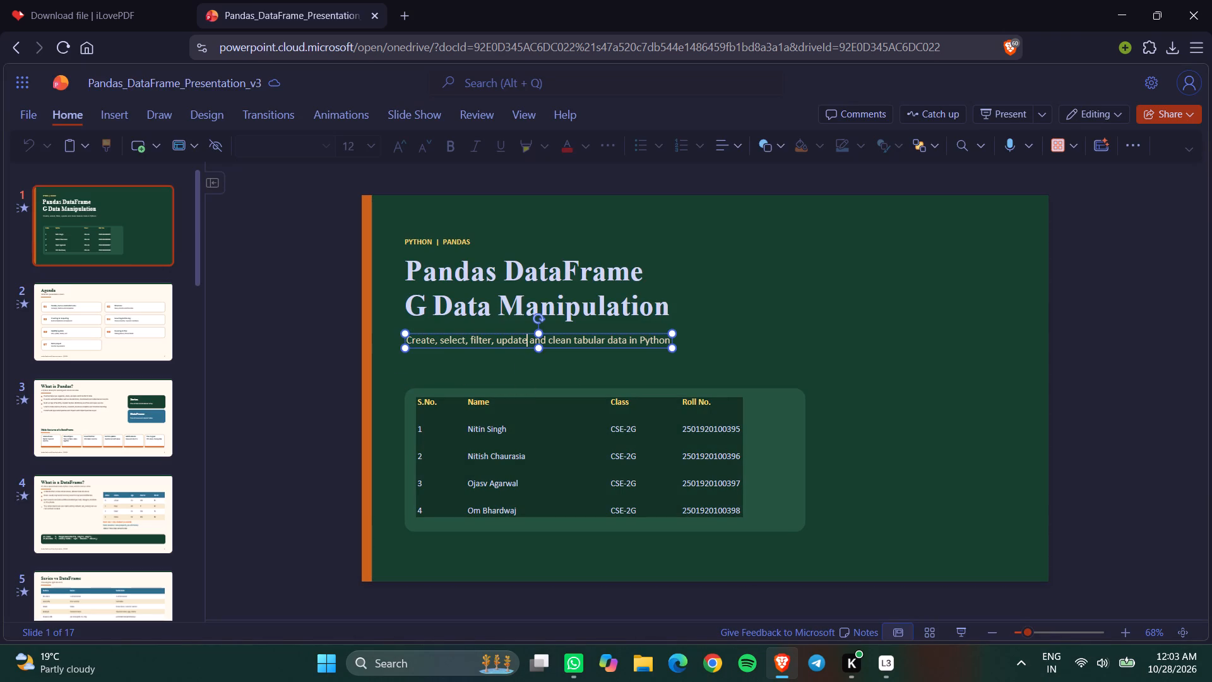
{"action": "key", "text": "BackSpace"}
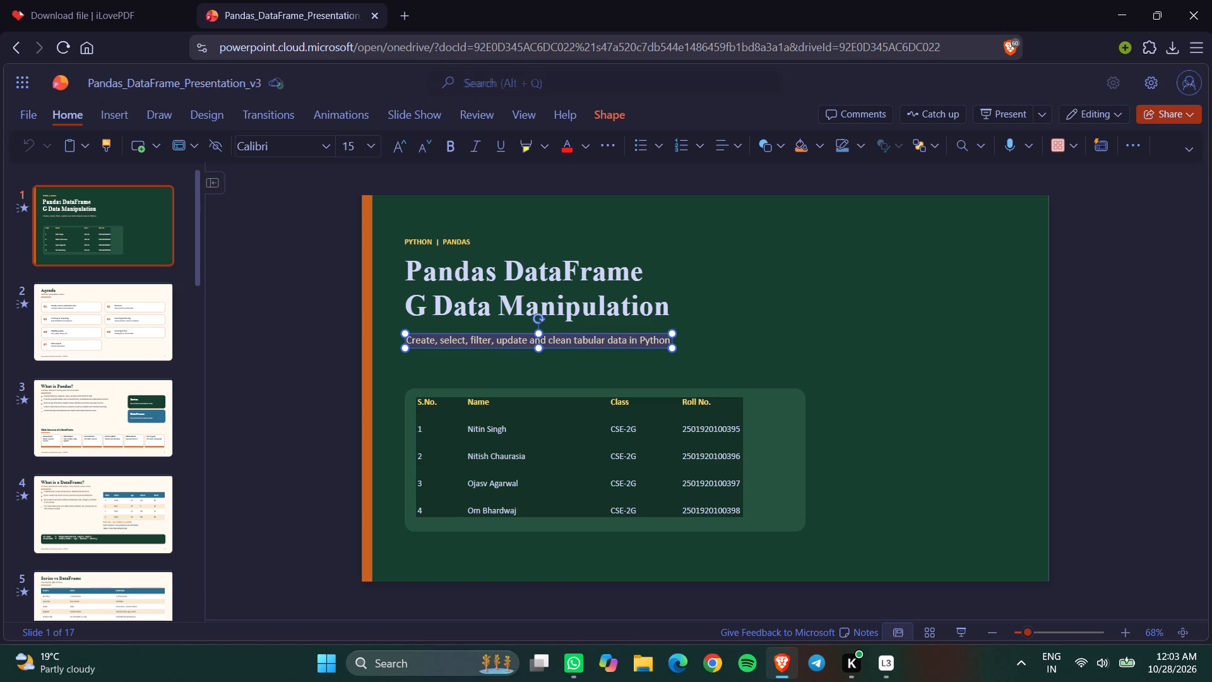
{"action": "left_click", "coordinate": [510, 342]}
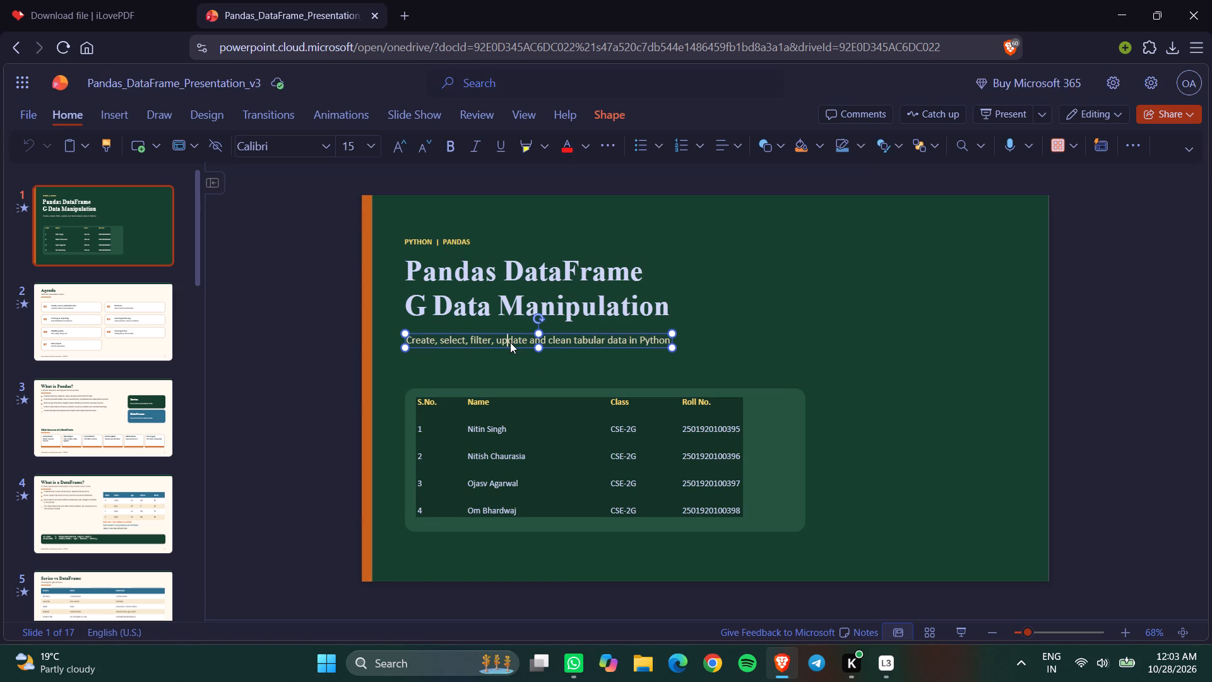
{"action": "key", "text": "ctrl+a"}
{"action": "key", "text": "BackSpace"}
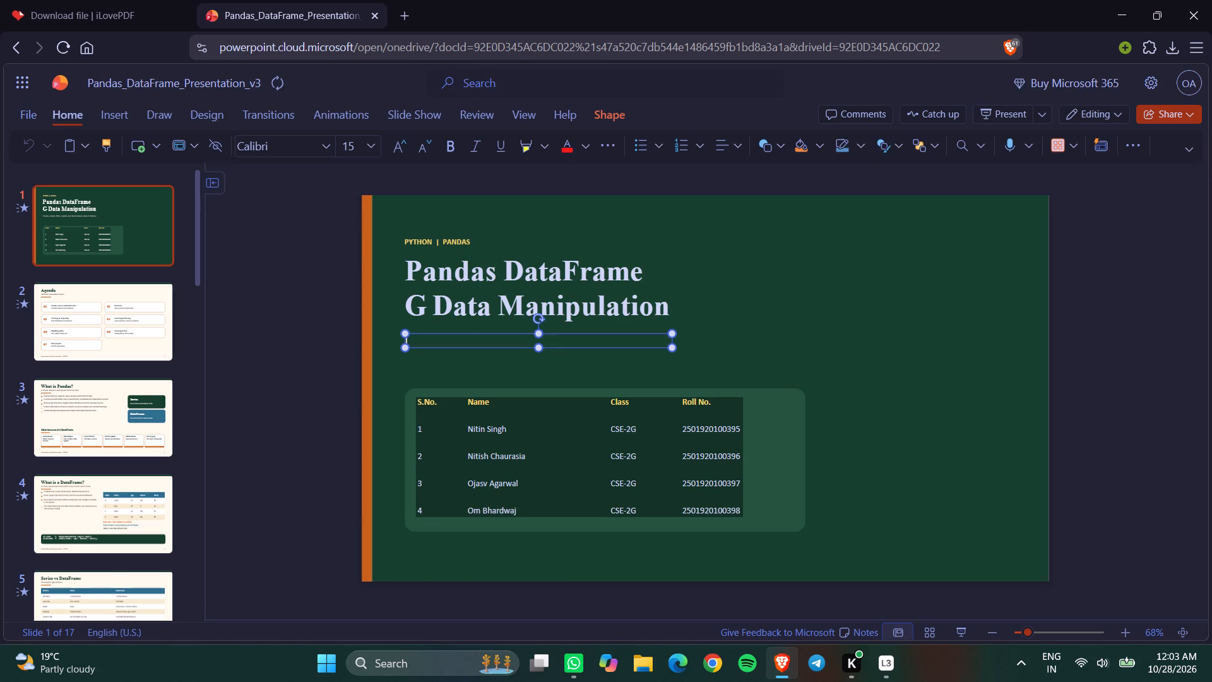
Delete the "PYTHON | PANDAS" text above the title on slide 1.
{"action": "left_click", "coordinate": [449, 243]}
{"action": "key", "text": "ctrl+a"}
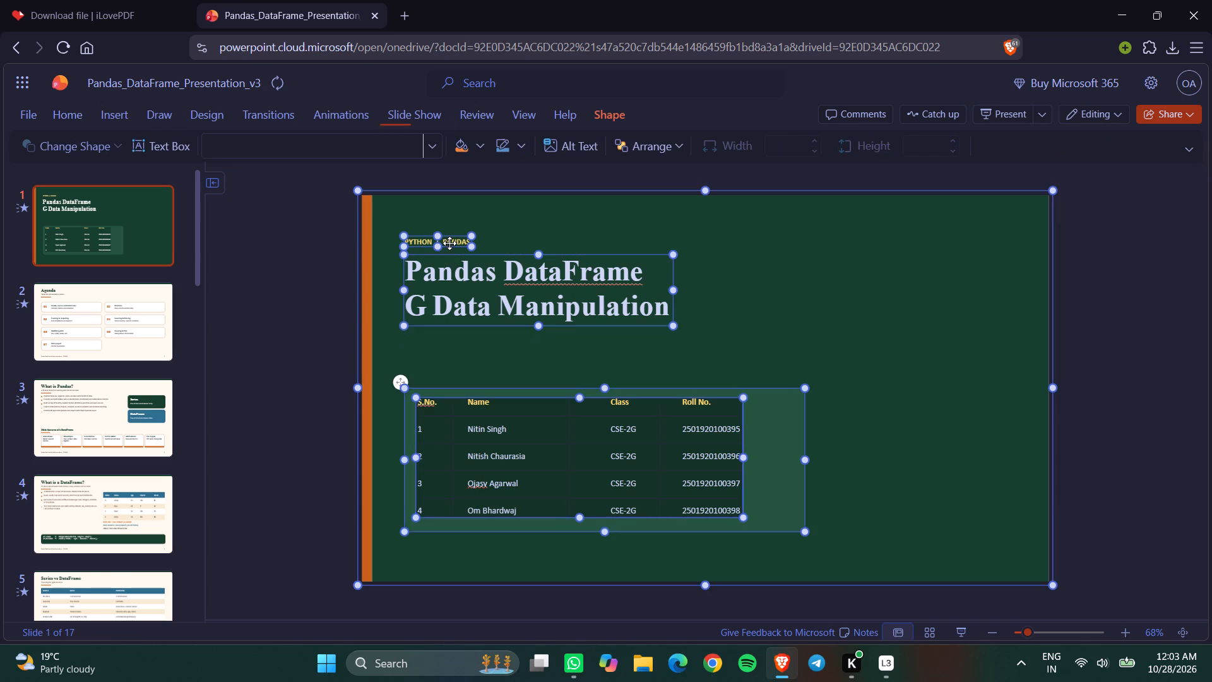
{"action": "left_click", "coordinate": [471, 289]}
{"action": "left_click", "coordinate": [434, 238]}
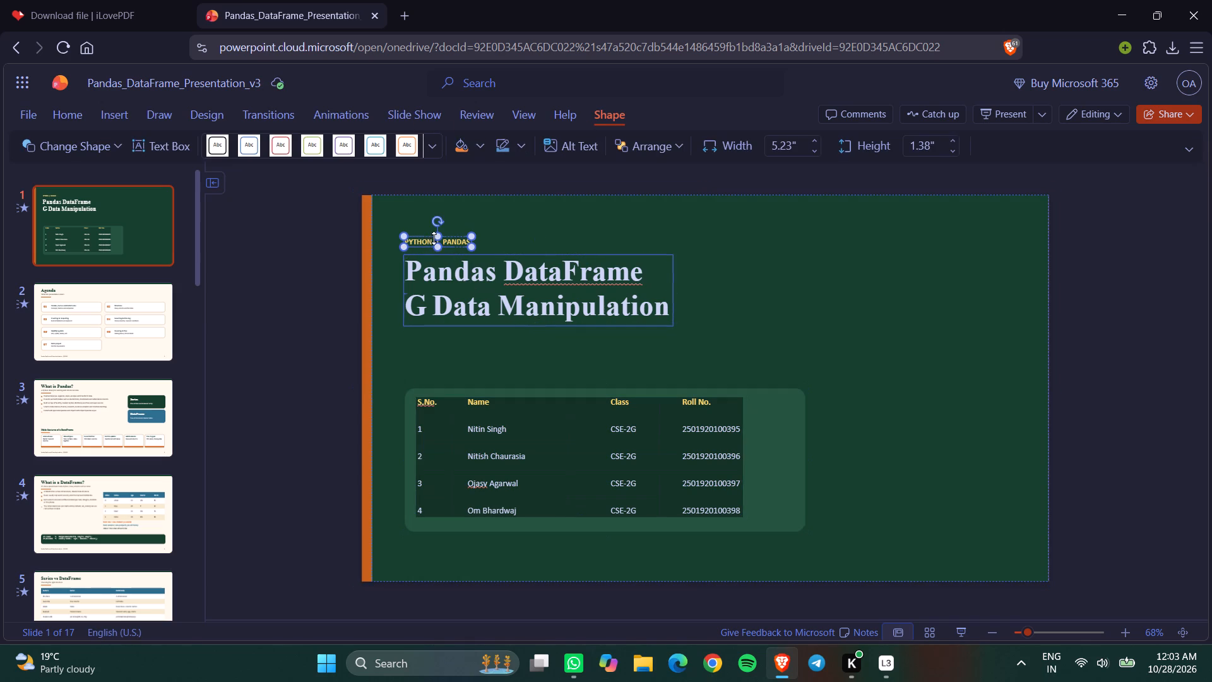
{"action": "left_click", "coordinate": [429, 243]}
{"action": "left_click", "coordinate": [423, 241]}
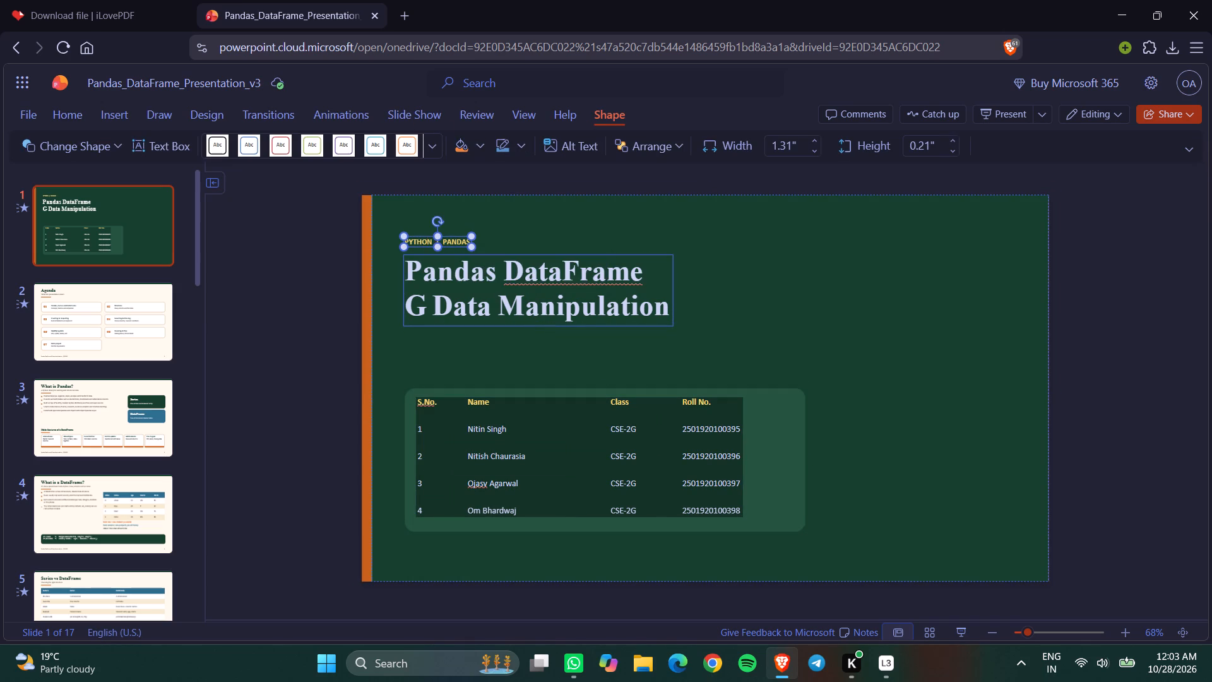
{"action": "key", "text": "ctrl+a"}
{"action": "key", "text": "BackSpace"}
Enlarge the student table on slide 1 from its corners until it covers the lighter rounded panel behind it.
{"action": "scroll", "coordinate": [496, 442], "scroll_direction": "down", "scroll_amount": 1}
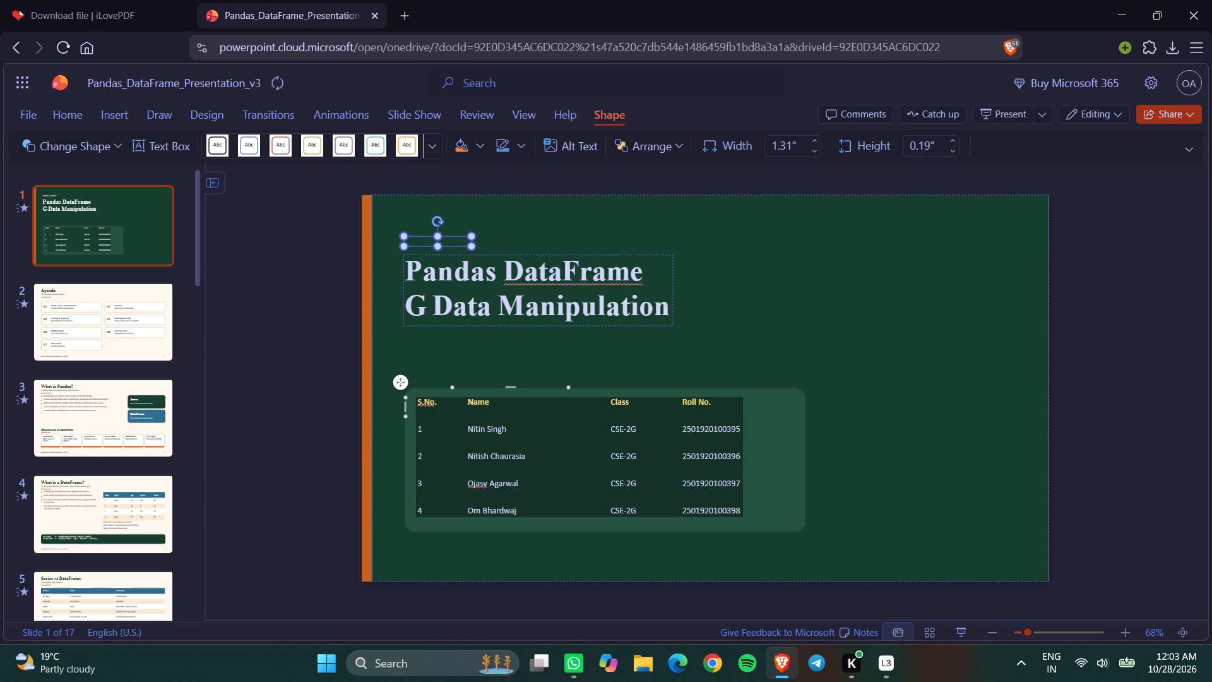
{"action": "scroll", "coordinate": [496, 442], "scroll_direction": "down", "scroll_amount": 2}
{"action": "scroll", "coordinate": [496, 442], "scroll_direction": "up", "scroll_amount": 1}
{"action": "left_click", "coordinate": [710, 453]}
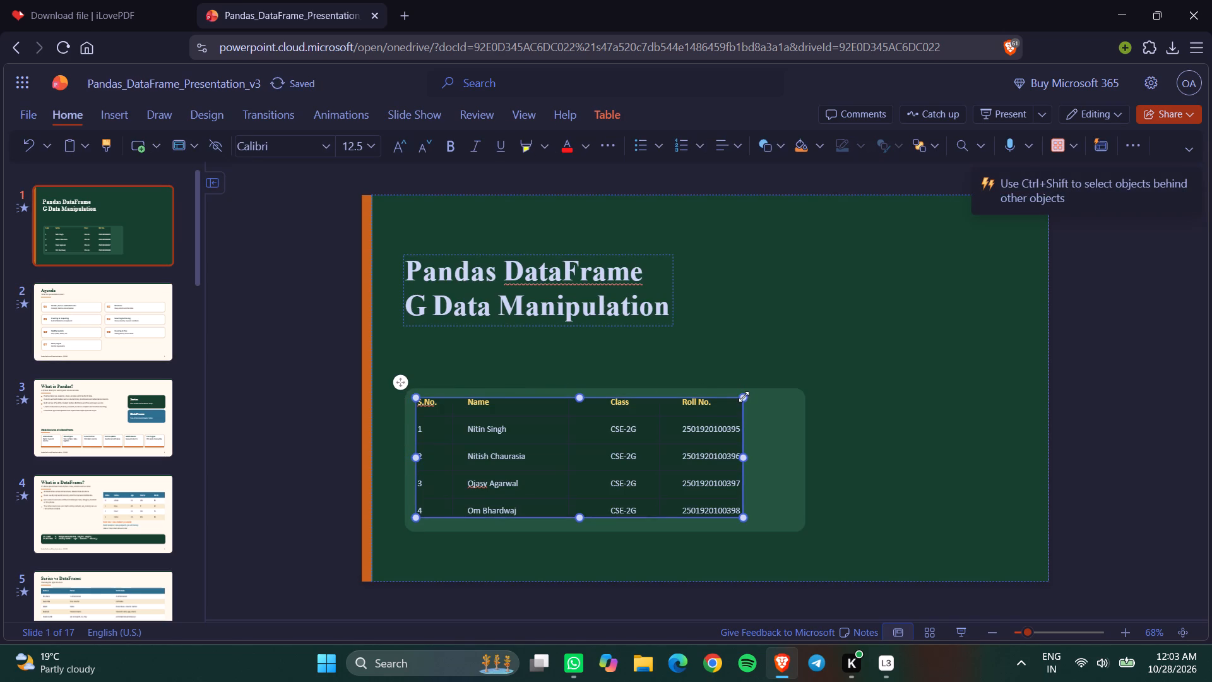
{"action": "left_click_drag", "start_coordinate": [744, 397], "coordinate": [785, 376]}
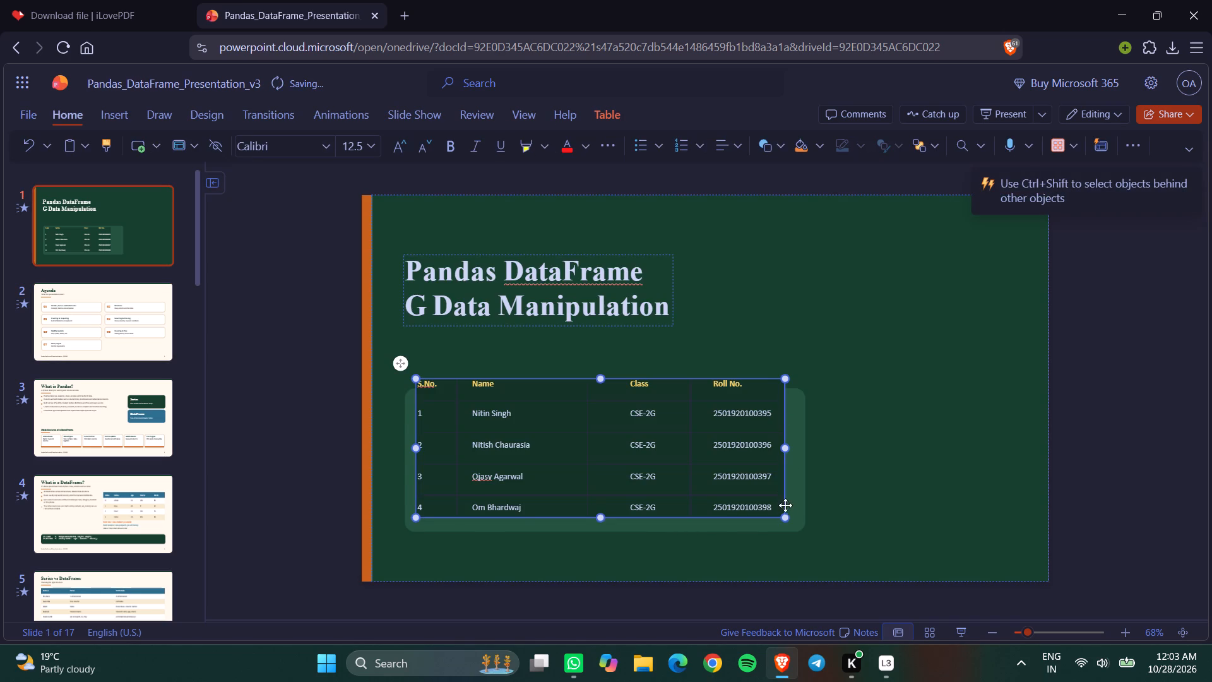
{"action": "left_click_drag", "start_coordinate": [785, 521], "coordinate": [823, 535]}
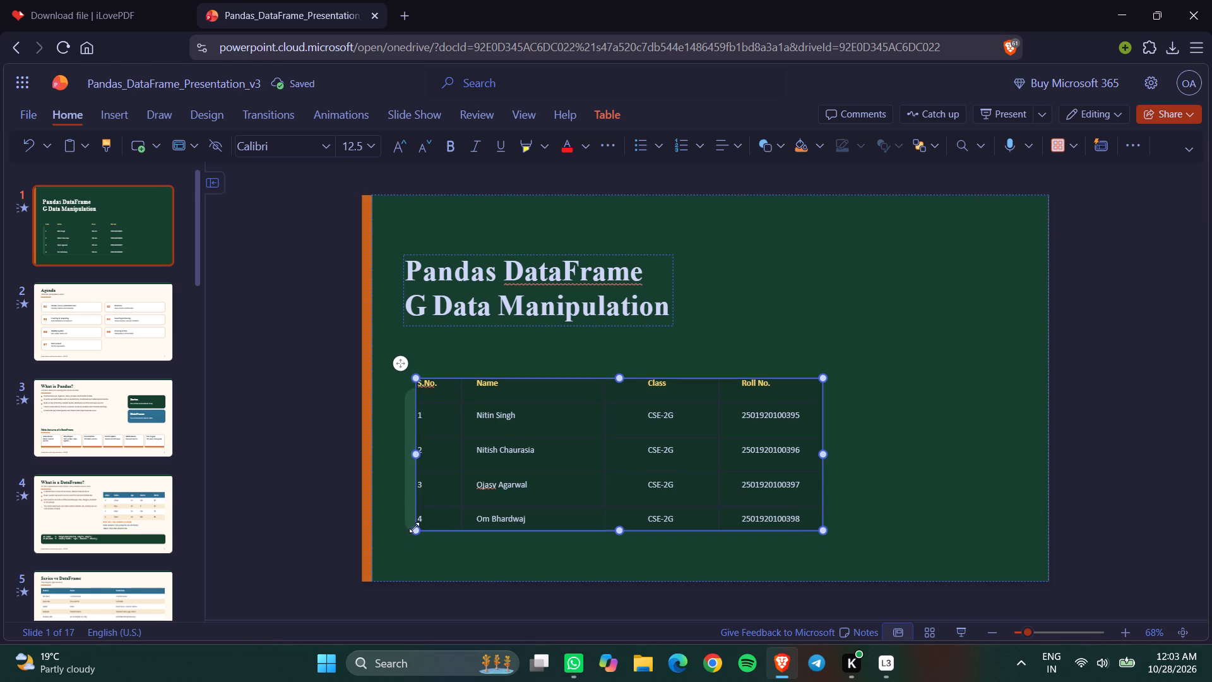
{"action": "left_click_drag", "start_coordinate": [416, 529], "coordinate": [407, 540]}
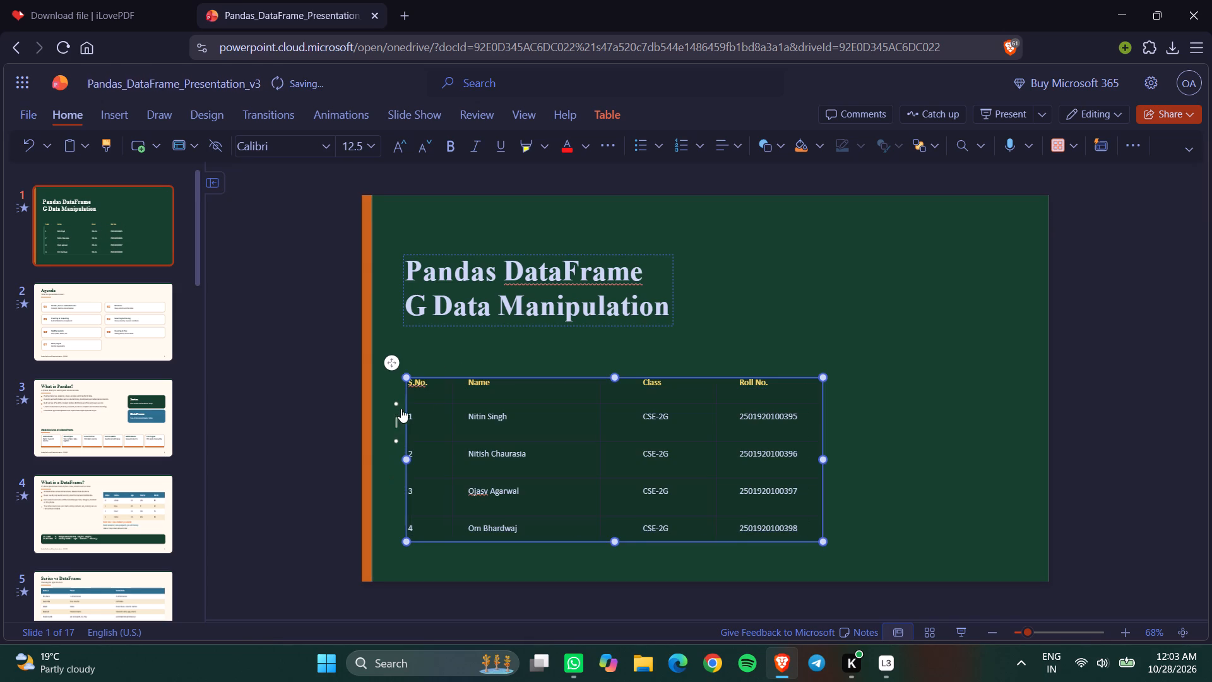
Set the font size of all text in the slide 1 student table to 14.
{"action": "left_click", "coordinate": [494, 438]}
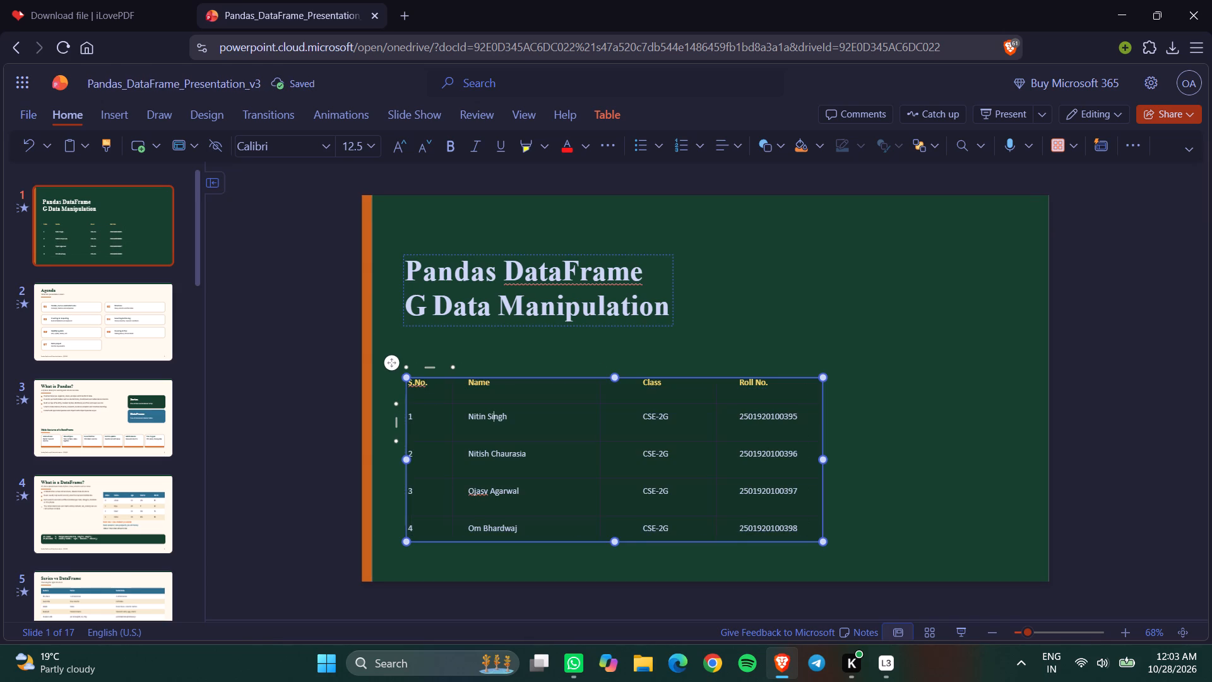
{"action": "left_click", "coordinate": [545, 527]}
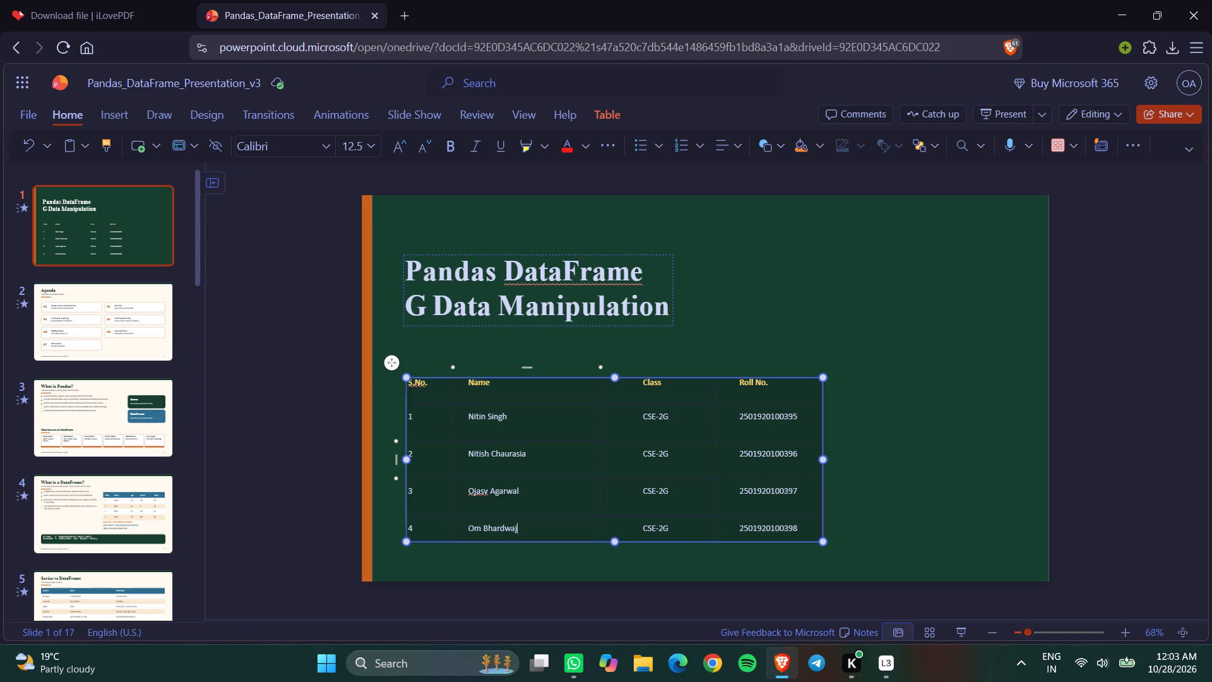
{"action": "left_click", "coordinate": [507, 455]}
{"action": "key", "text": "ctrl+a"}
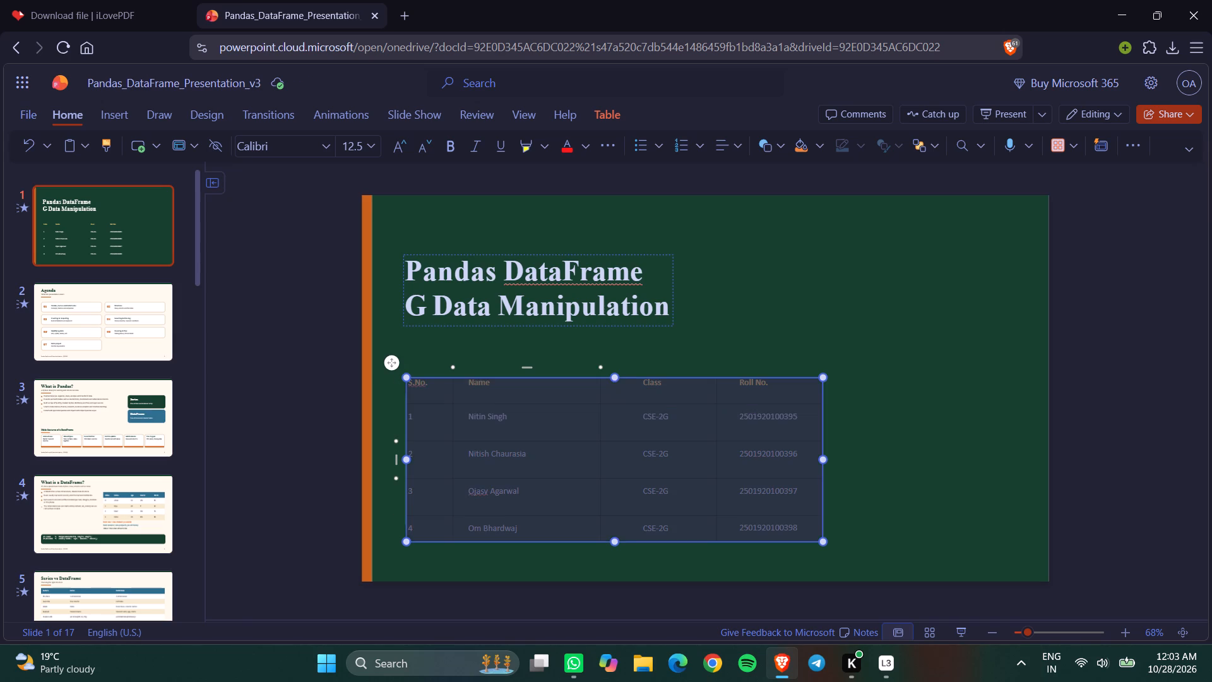
{"action": "right_click", "coordinate": [507, 455]}
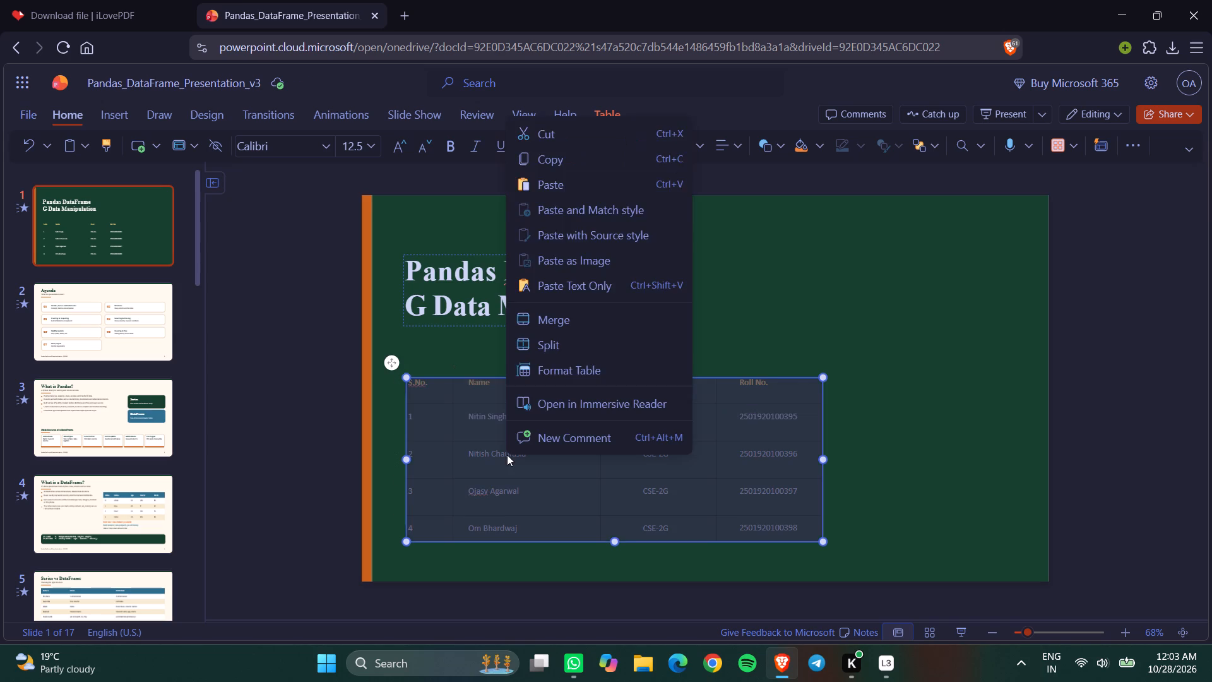
{"action": "left_click", "coordinate": [622, 371]}
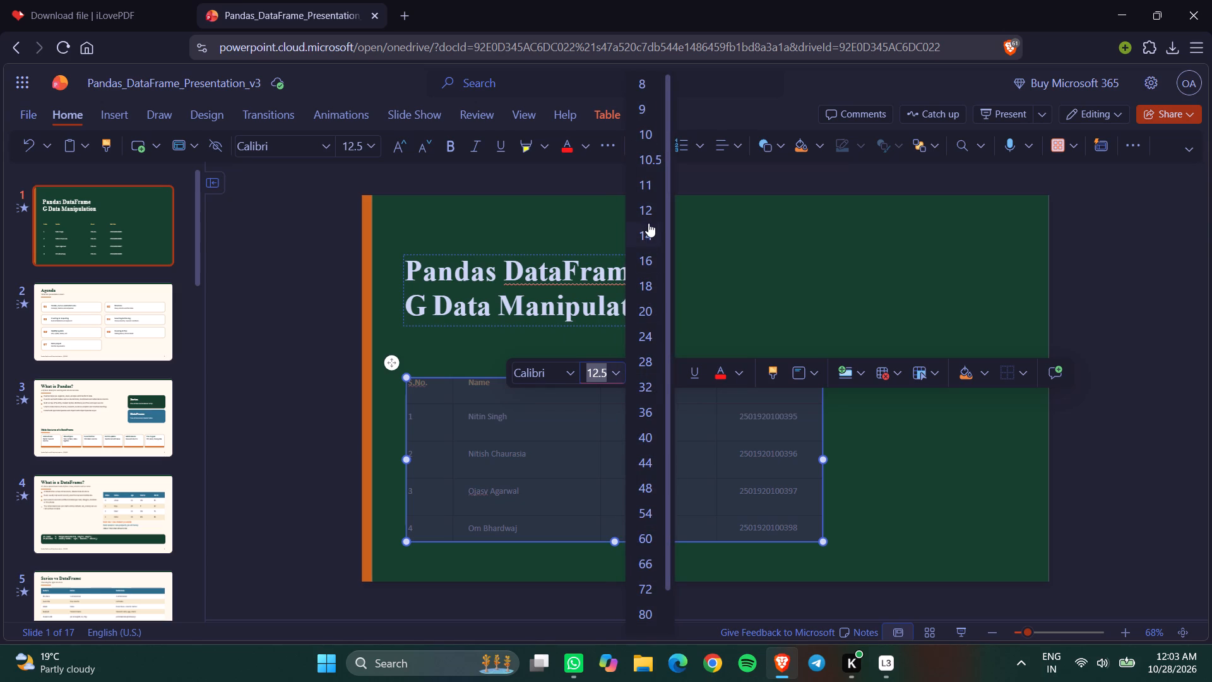
{"action": "left_click", "coordinate": [647, 237]}
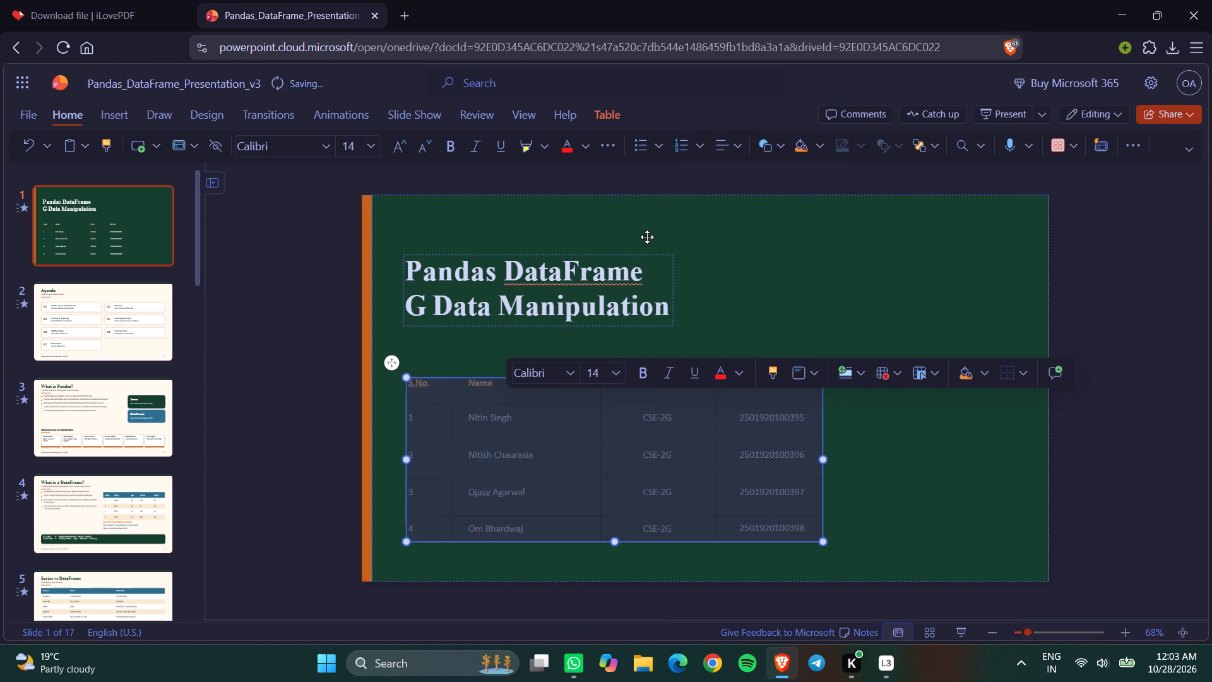
{"action": "left_click", "coordinate": [624, 463]}
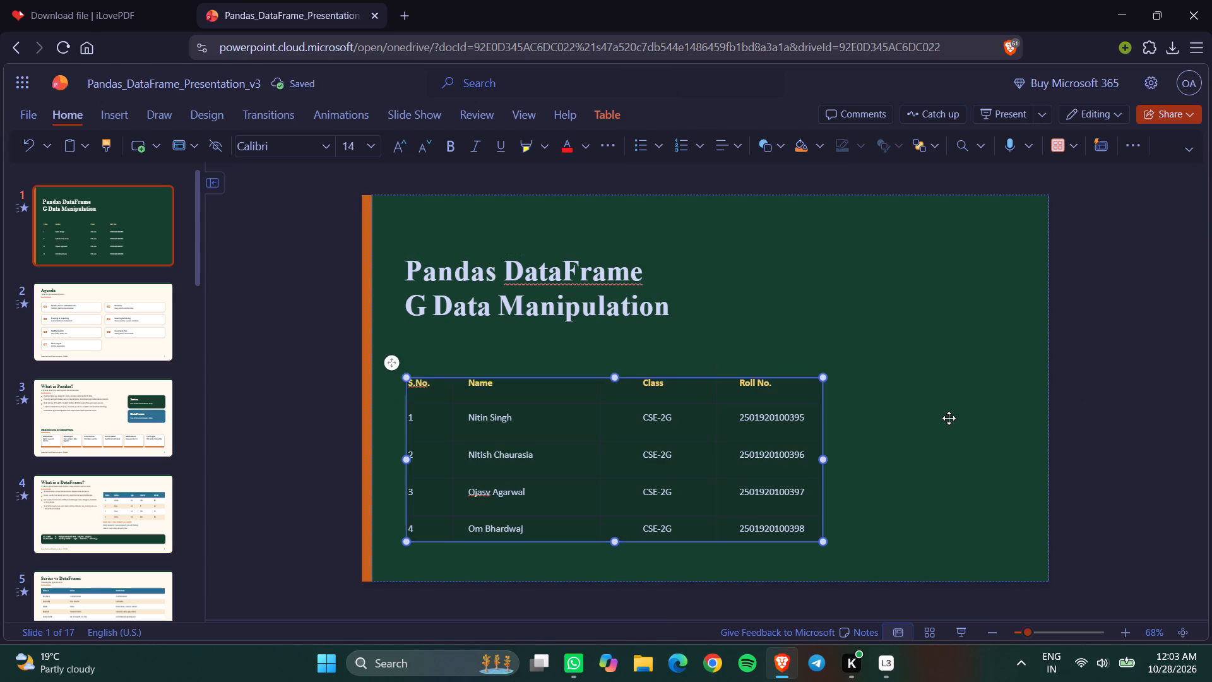
Delete the subtitle "What this presentation covers" under the Agenda heading on slide 2.
{"action": "left_click", "coordinate": [95, 298]}
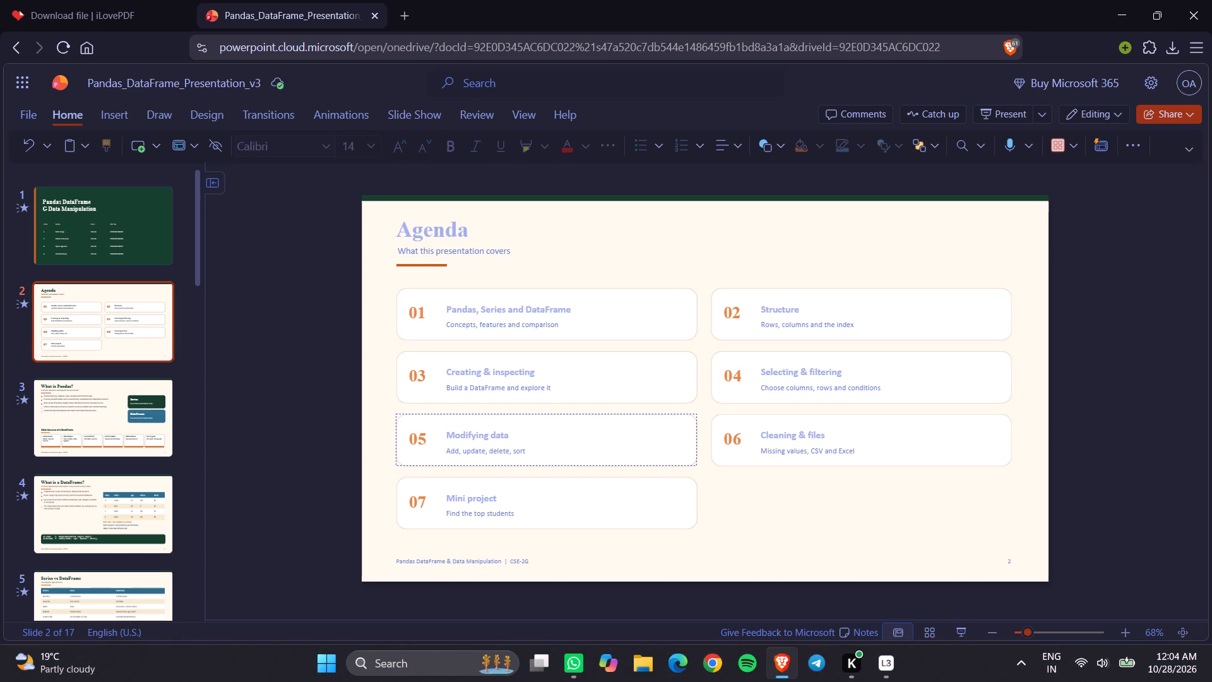
{"action": "left_click", "coordinate": [492, 249]}
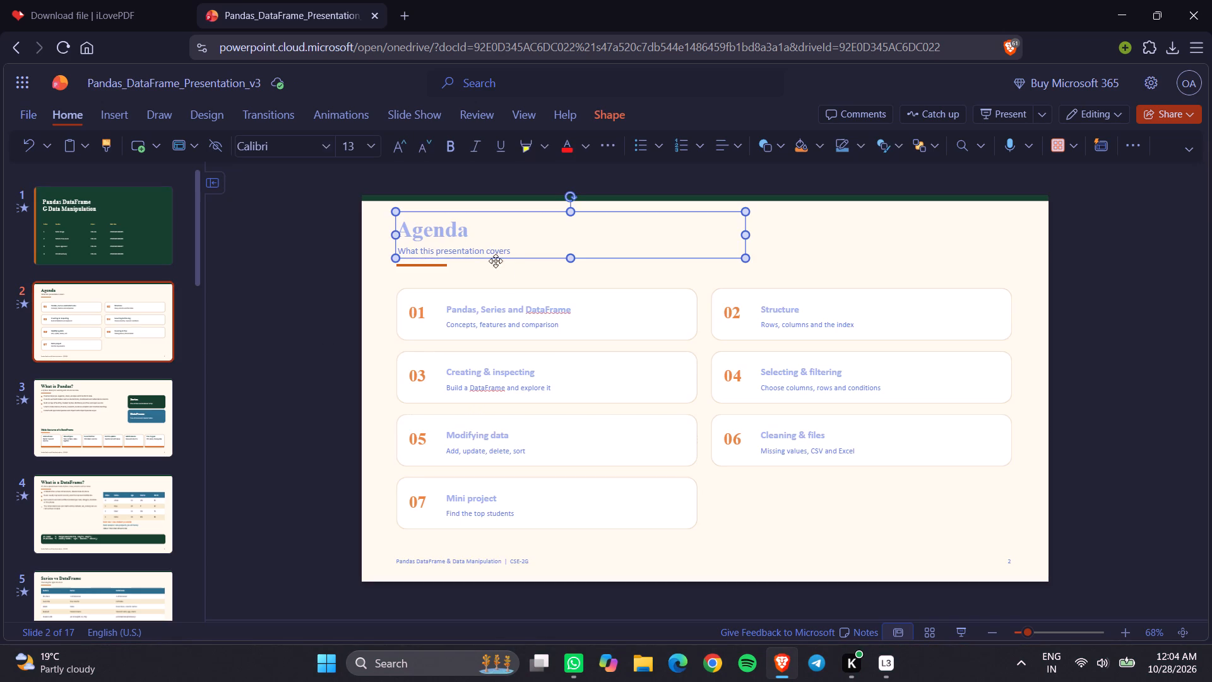
{"action": "left_click", "coordinate": [514, 253]}
{"action": "key", "text": "BackSpace"}
{"action": "key", "text": "BackSpace"}
{"action": "key", "text": "BackSpace"}
{"action": "key", "text": "BackSpace"}
{"action": "key", "text": "BackSpace"}
{"action": "key", "text": "BackSpace"}
{"action": "key", "text": "BackSpace"}
{"action": "key", "text": "BackSpace"}
{"action": "key", "text": "BackSpace"}
{"action": "key", "text": "BackSpace"}
{"action": "key", "text": "BackSpace"}
{"action": "key", "text": "BackSpace"}
{"action": "key", "text": "BackSpace"}
{"action": "key", "text": "BackSpace"}
{"action": "key", "text": "BackSpace"}
{"action": "key", "text": "BackSpace"}
{"action": "key", "text": "BackSpace"}
{"action": "key", "text": "BackSpace"}
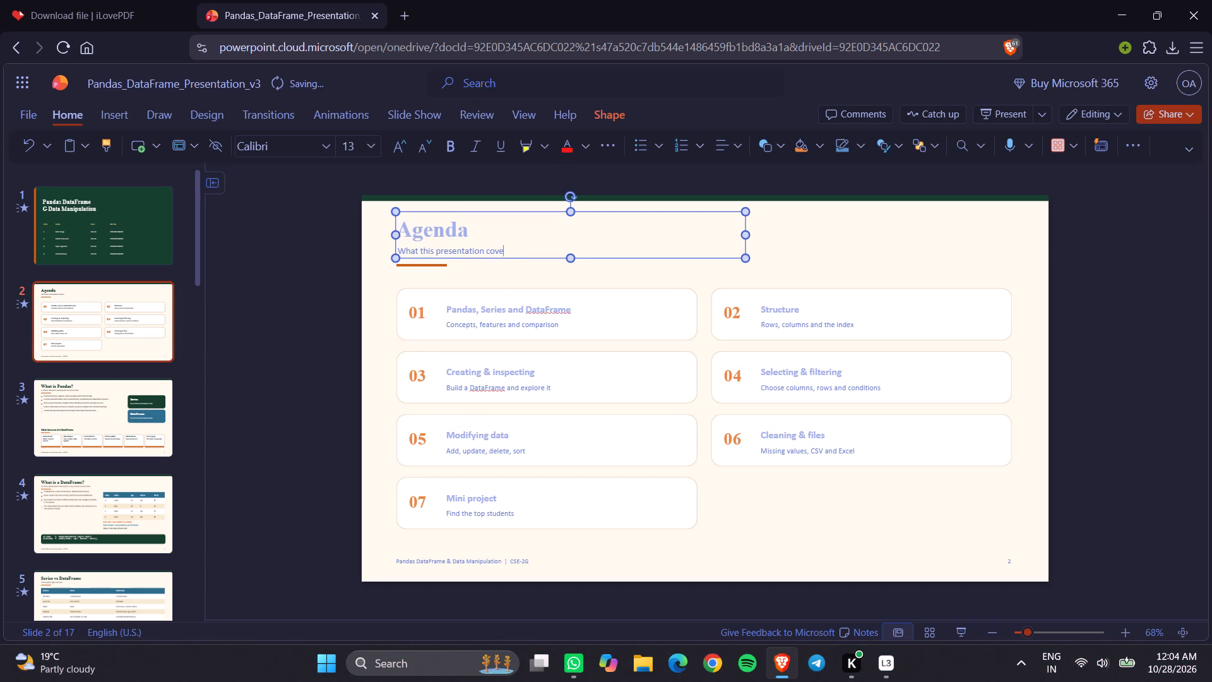
{"action": "key", "text": "BackSpace"}
{"action": "key", "text": "BackSpace"}
{"action": "key", "text": "BackSpace"}
{"action": "key", "text": "BackSpace"}
{"action": "key", "text": "BackSpace"}
{"action": "key", "text": "BackSpace"}
{"action": "key", "text": "BackSpace"}
{"action": "key", "text": "BackSpace"}
{"action": "key", "text": "BackSpace"}
{"action": "key", "text": "BackSpace"}
{"action": "key", "text": "BackSpace"}
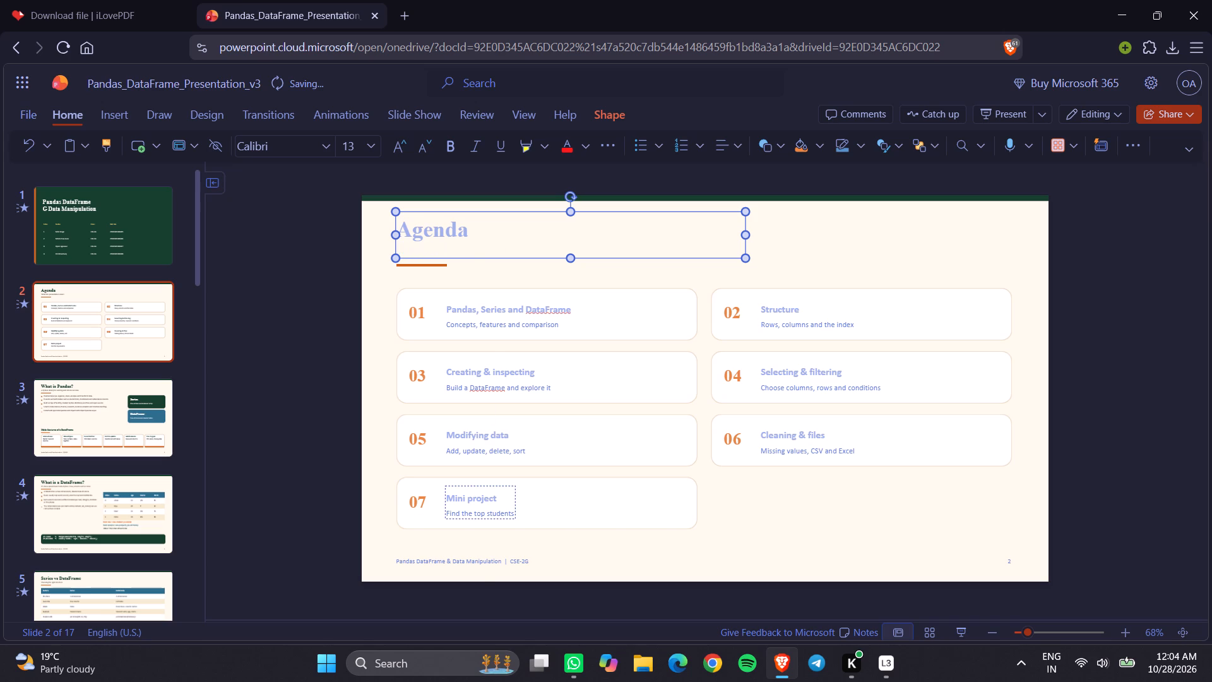
Delete the footer text "Pandas DataFrame & Data Manipulation | CSE-2G" on slide 2.
{"action": "left_click", "coordinate": [472, 561]}
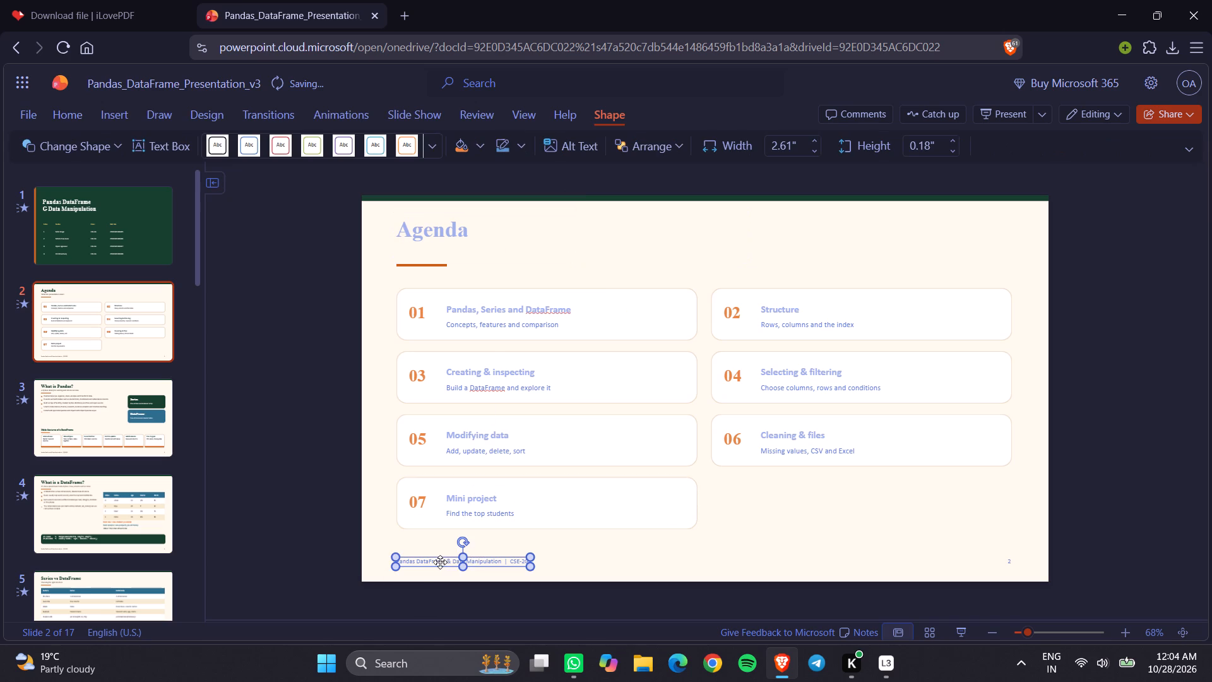
{"action": "left_click", "coordinate": [420, 560]}
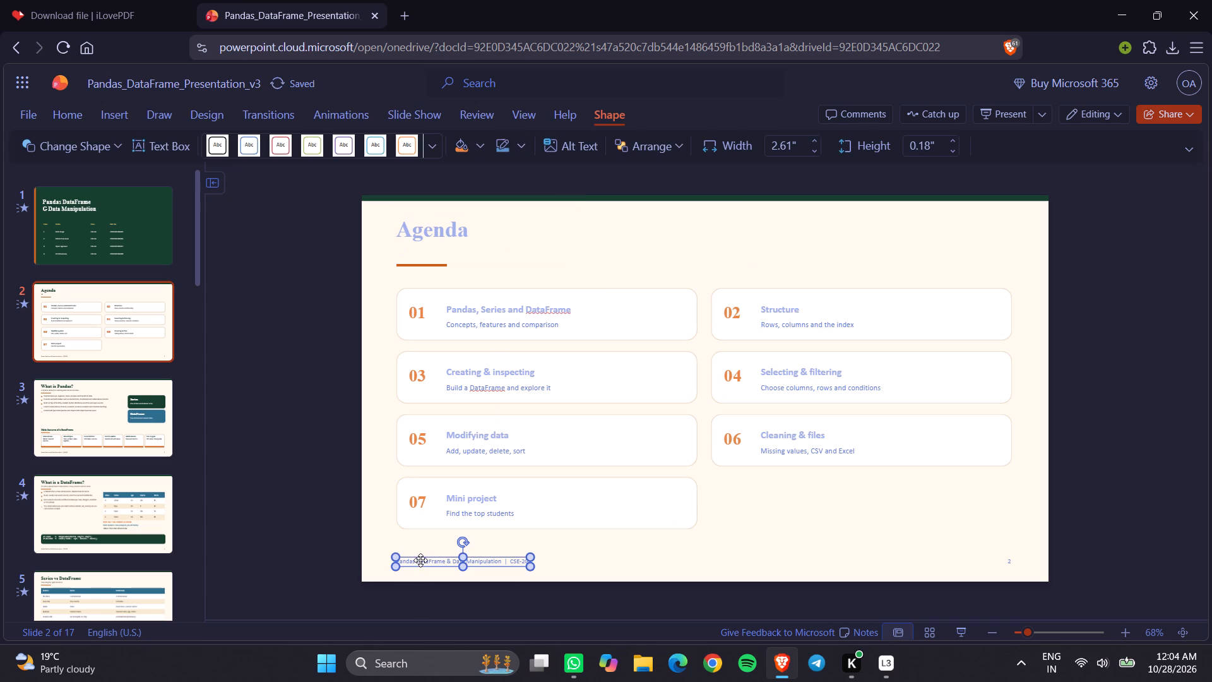
{"action": "right_click", "coordinate": [439, 566]}
{"action": "left_click", "coordinate": [419, 563]}
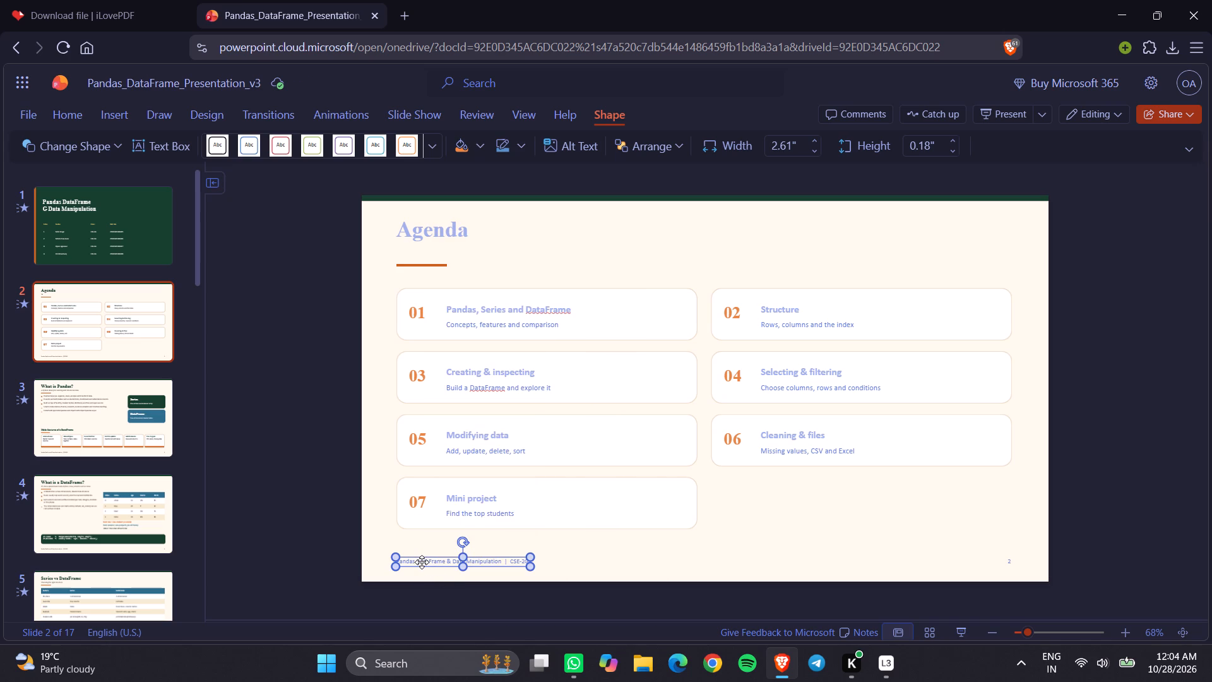
{"action": "left_click", "coordinate": [422, 562]}
{"action": "key", "text": "ctrl+a"}
{"action": "key", "text": "BackSpace"}
Delete the subtitle "A Python library for working with structured data" under the "What is Pandas?" heading on slide 3.
{"action": "left_click", "coordinate": [112, 411]}
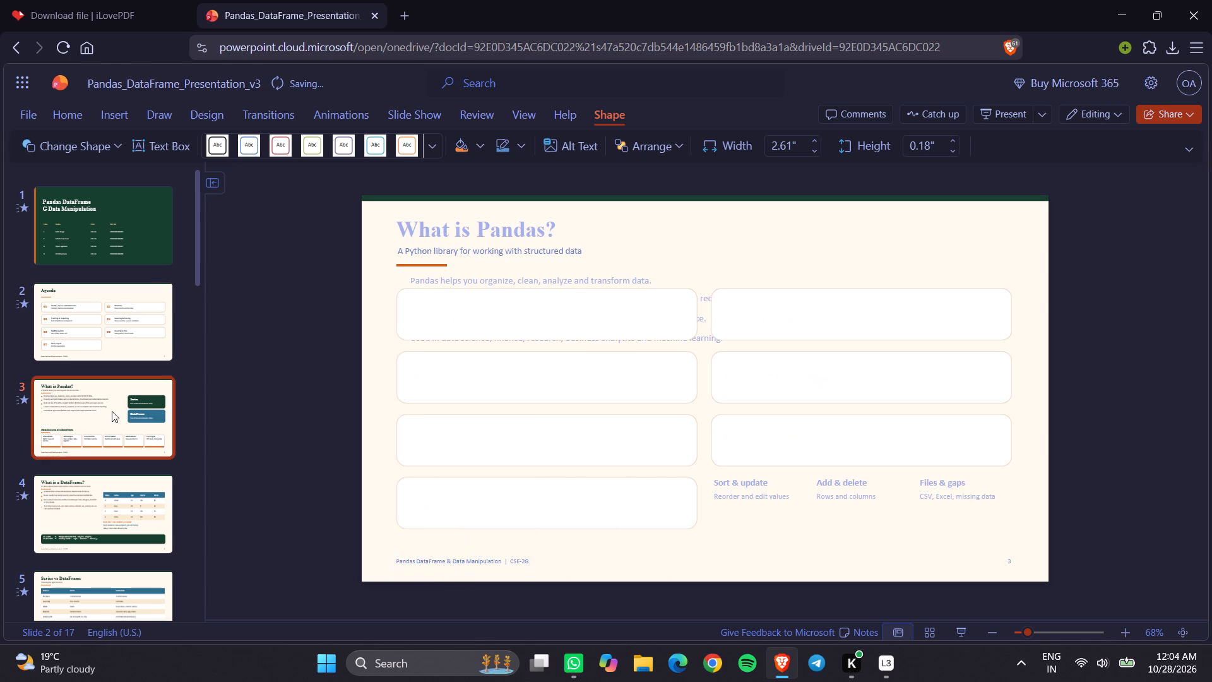
{"action": "left_click", "coordinate": [501, 249]}
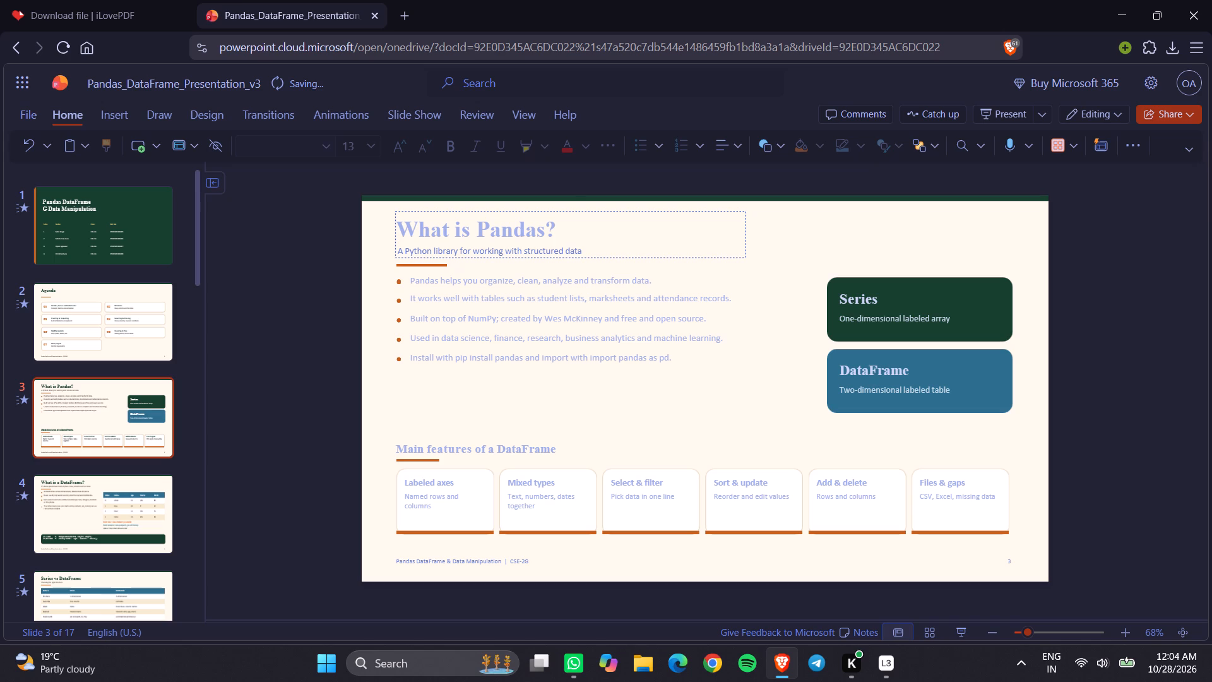
{"action": "left_click", "coordinate": [585, 253]}
{"action": "key", "text": "BackSpace"}
{"action": "key", "text": "BackSpace"}
{"action": "key", "text": "BackSpace"}
{"action": "key", "text": "BackSpace"}
{"action": "key", "text": "BackSpace"}
{"action": "key", "text": "BackSpace"}
{"action": "key", "text": "BackSpace"}
{"action": "key", "text": "BackSpace"}
{"action": "key", "text": "BackSpace"}
{"action": "key", "text": "BackSpace"}
{"action": "key", "text": "BackSpace"}
{"action": "key", "text": "BackSpace"}
{"action": "key", "text": "BackSpace"}
{"action": "key", "text": "BackSpace"}
{"action": "key", "text": "BackSpace"}
{"action": "key", "text": "BackSpace"}
{"action": "key", "text": "BackSpace"}
{"action": "key", "text": "BackSpace"}
{"action": "key", "text": "BackSpace"}
{"action": "key", "text": "BackSpace"}
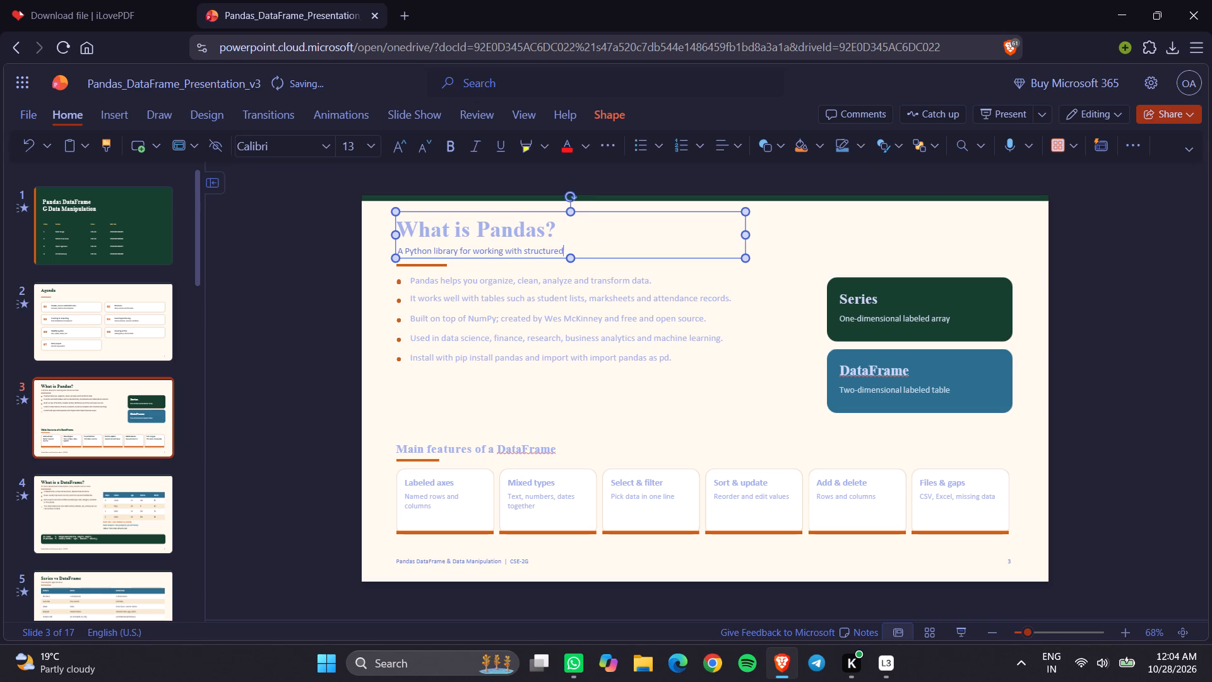
{"action": "key", "text": "BackSpace"}
{"action": "key", "text": "BackSpace"}
{"action": "key", "text": "BackSpace"}
{"action": "key", "text": "BackSpace"}
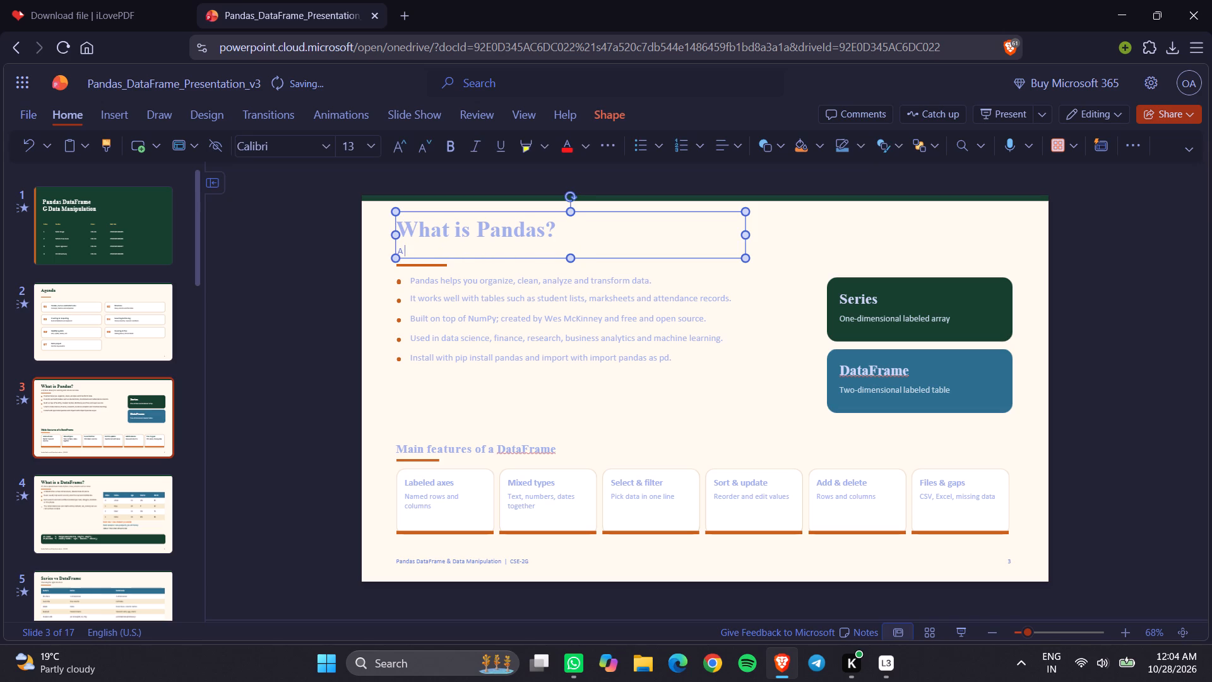
{"action": "key", "text": "BackSpace"}
{"action": "key", "text": "BackSpace"}
Delete the footer text "Pandas DataFrame & Data Manipulation | CSE-2G" on slide 3.
{"action": "left_click", "coordinate": [474, 563]}
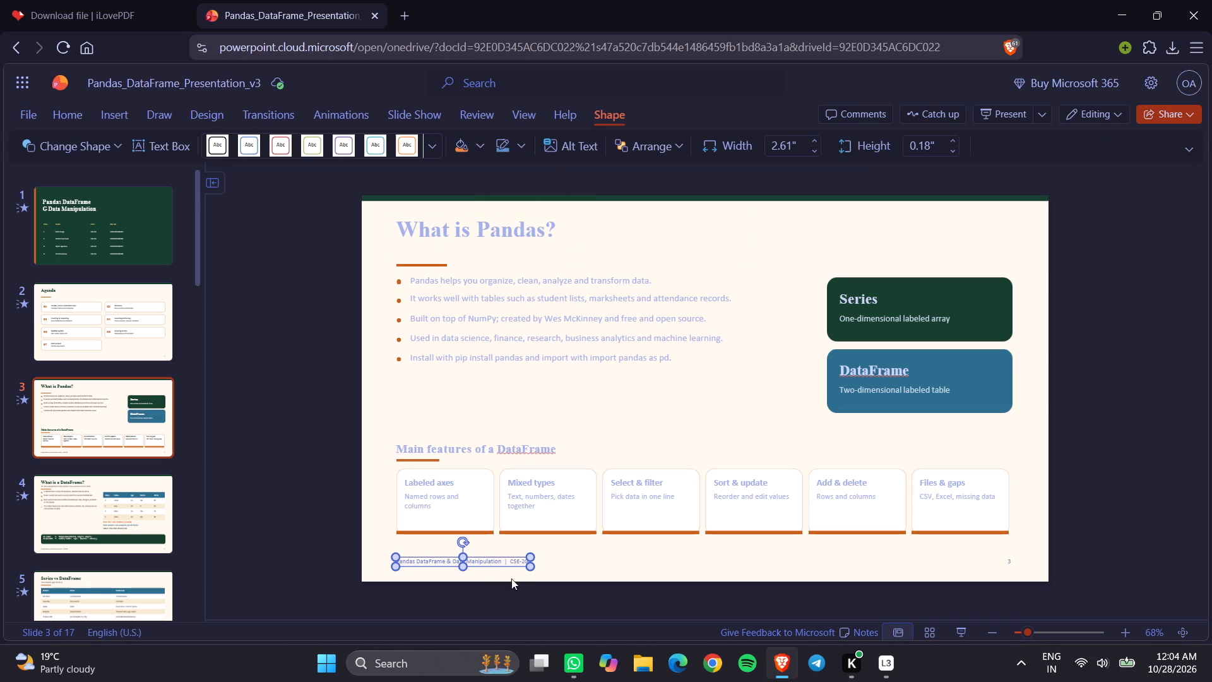
{"action": "left_click", "coordinate": [482, 561]}
{"action": "key", "text": "ctrl+a"}
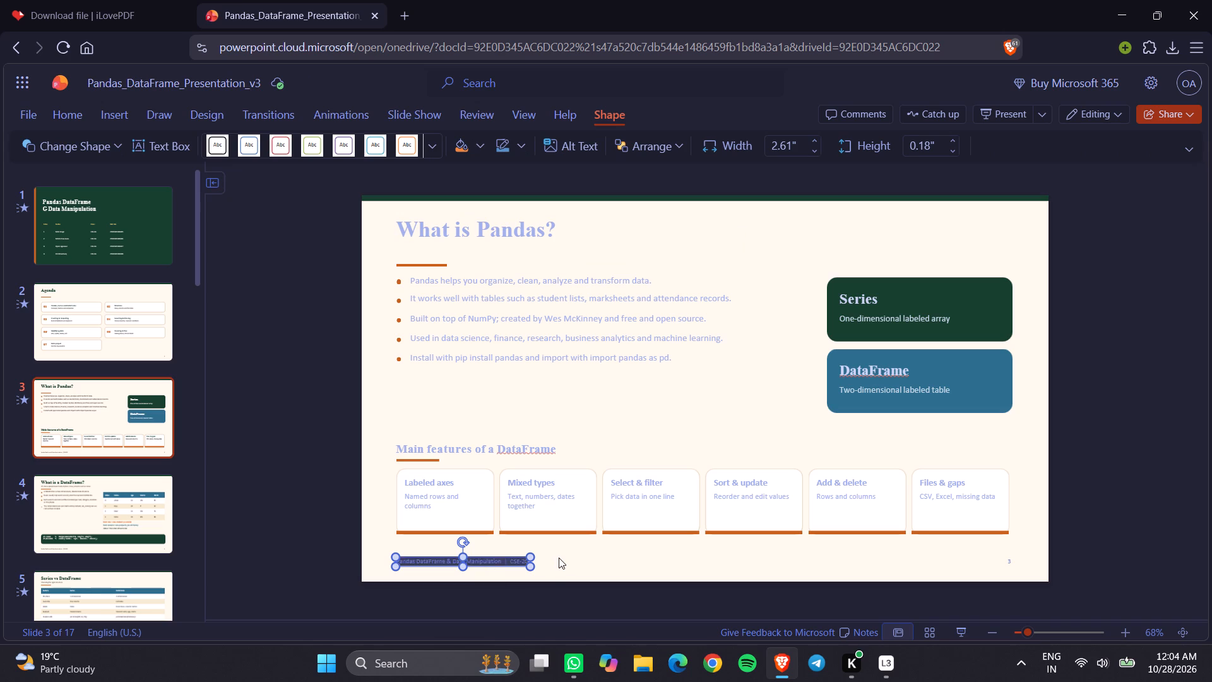
{"action": "key", "text": "BackSpace"}
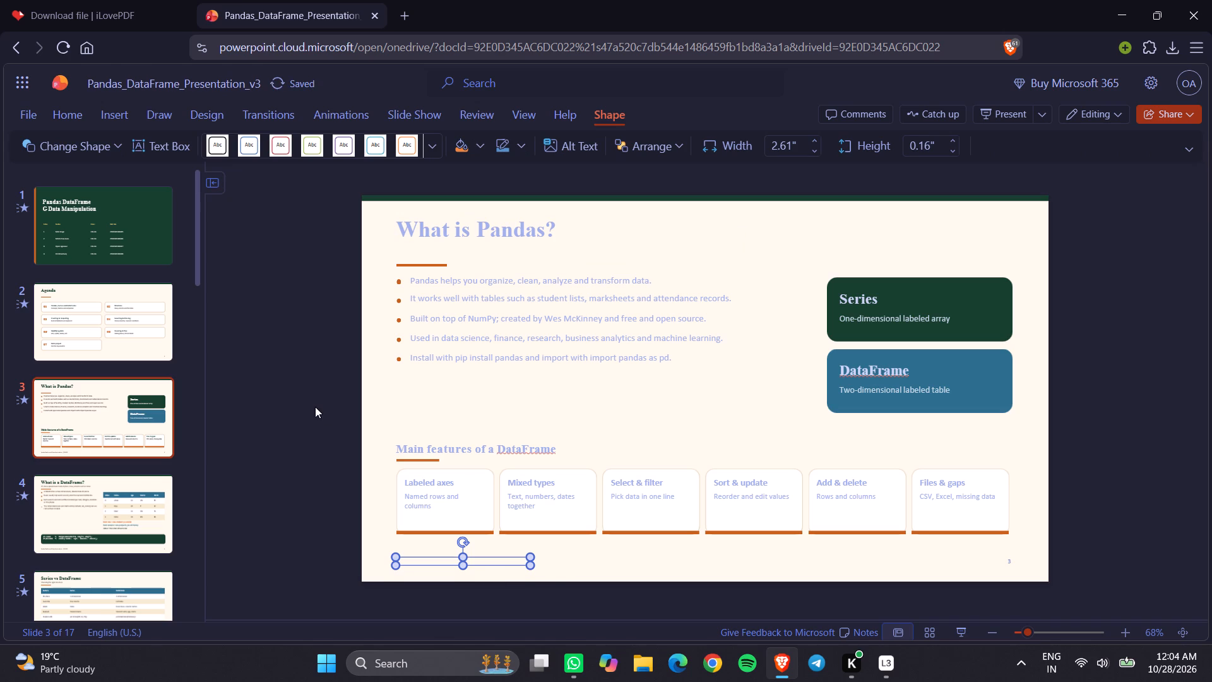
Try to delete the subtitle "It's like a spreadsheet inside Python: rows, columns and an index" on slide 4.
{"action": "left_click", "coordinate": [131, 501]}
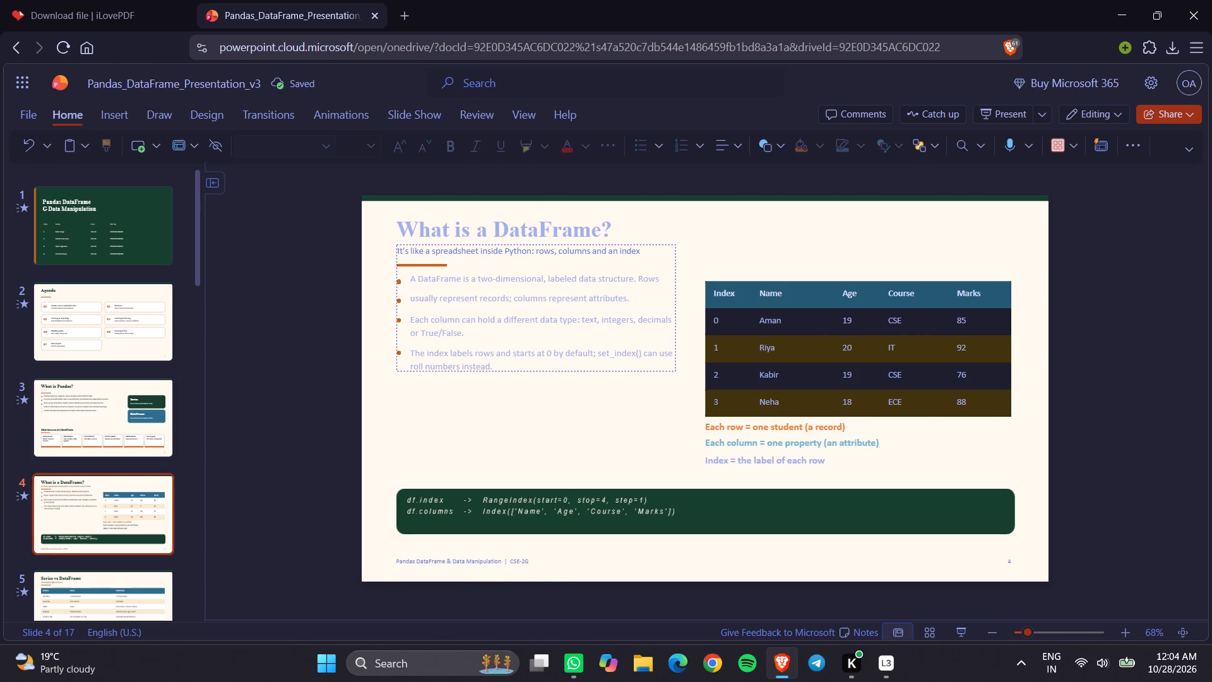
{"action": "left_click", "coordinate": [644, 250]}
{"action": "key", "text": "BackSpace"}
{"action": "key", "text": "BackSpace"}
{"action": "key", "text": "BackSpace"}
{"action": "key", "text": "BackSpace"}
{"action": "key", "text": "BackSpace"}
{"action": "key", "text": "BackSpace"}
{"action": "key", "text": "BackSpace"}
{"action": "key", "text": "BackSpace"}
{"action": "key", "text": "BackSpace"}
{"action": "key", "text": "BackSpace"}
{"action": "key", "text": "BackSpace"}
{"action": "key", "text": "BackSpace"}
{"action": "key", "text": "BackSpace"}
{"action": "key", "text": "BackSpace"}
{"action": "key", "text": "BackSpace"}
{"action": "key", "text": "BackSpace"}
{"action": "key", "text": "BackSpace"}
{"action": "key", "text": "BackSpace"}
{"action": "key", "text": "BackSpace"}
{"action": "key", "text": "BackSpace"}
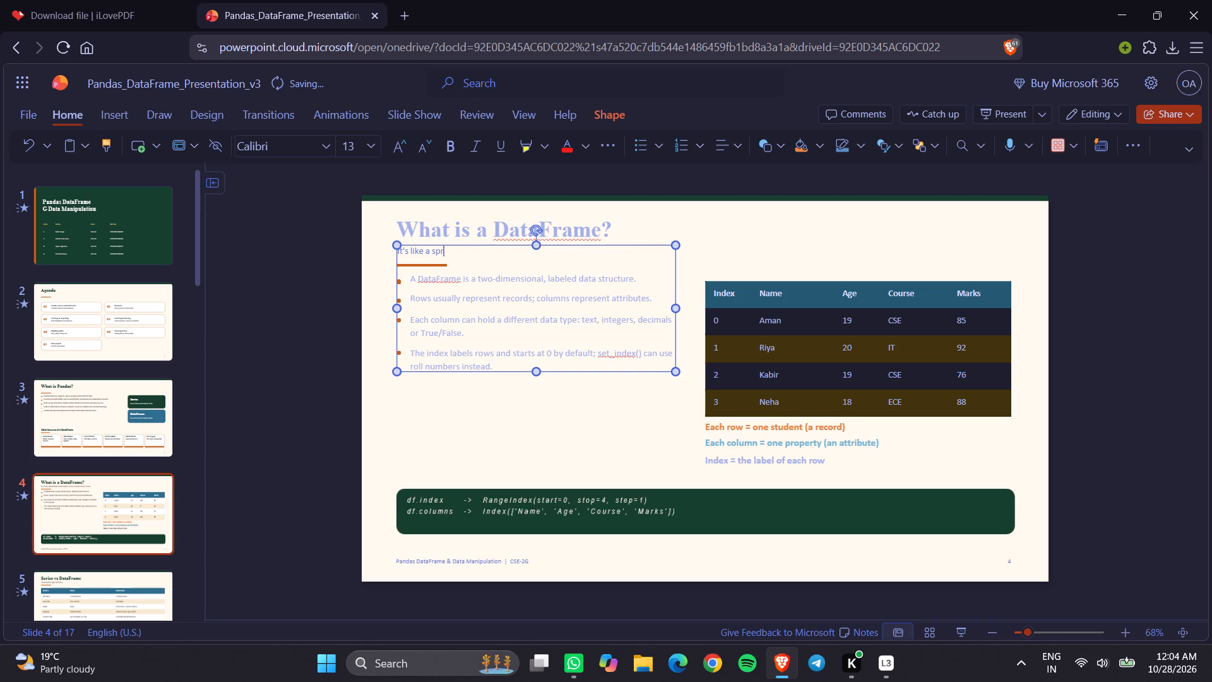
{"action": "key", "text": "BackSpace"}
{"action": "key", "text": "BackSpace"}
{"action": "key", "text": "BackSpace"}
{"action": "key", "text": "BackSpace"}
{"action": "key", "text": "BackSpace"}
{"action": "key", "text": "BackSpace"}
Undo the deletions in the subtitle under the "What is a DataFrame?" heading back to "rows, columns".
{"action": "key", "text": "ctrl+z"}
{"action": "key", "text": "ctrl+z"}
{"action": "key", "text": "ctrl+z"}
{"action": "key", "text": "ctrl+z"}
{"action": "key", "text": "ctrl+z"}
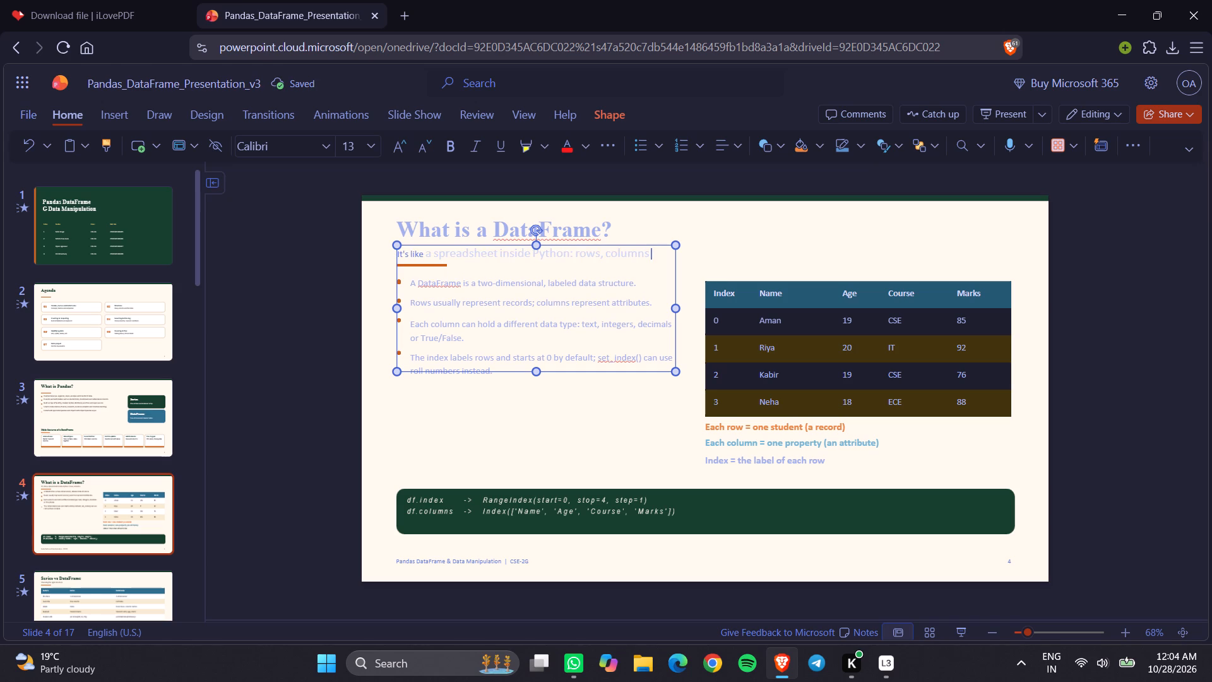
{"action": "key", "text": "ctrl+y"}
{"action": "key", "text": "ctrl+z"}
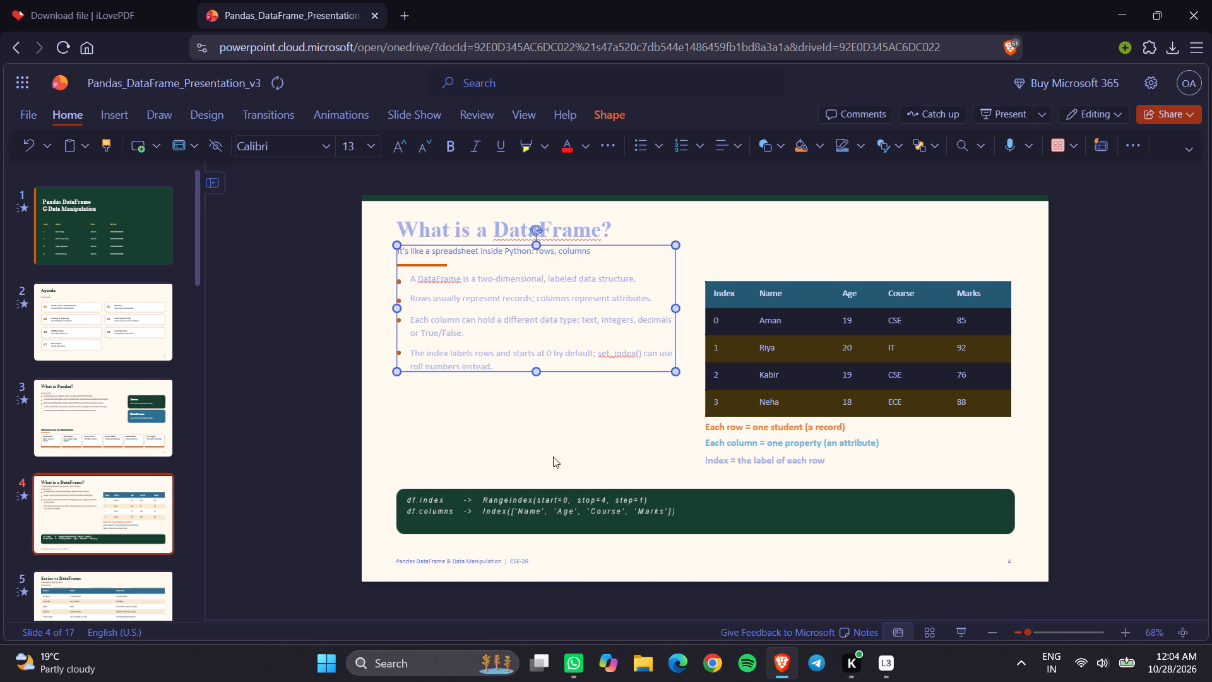
Delete the footer text "Pandas DataFrame & Data Manipulation | CSE-2G" on slide 4.
{"action": "left_click", "coordinate": [488, 562]}
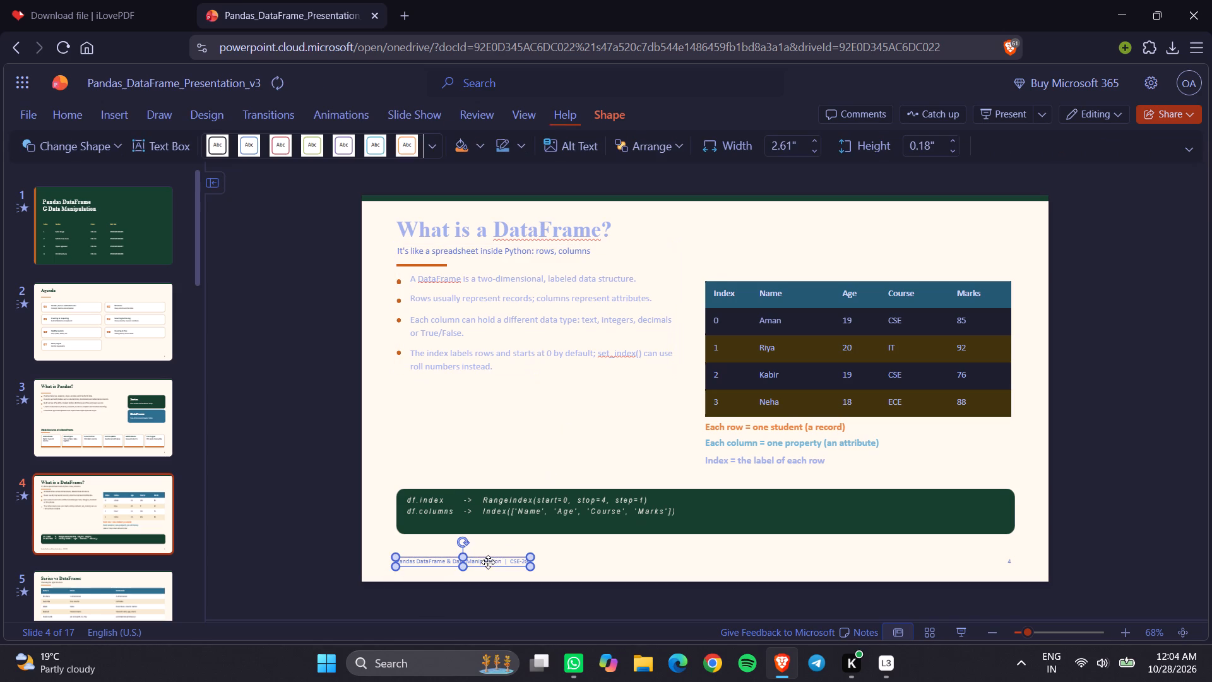
{"action": "left_click", "coordinate": [479, 560]}
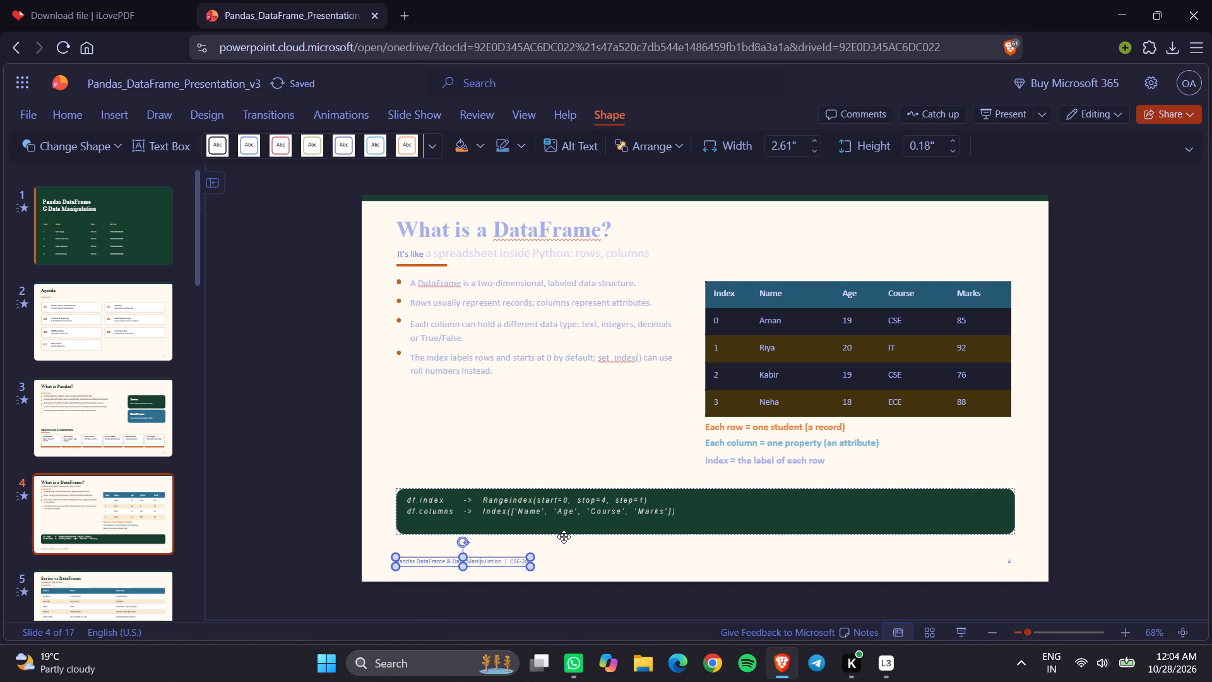
{"action": "key", "text": "ctrl+a"}
{"action": "key", "text": "BackSpace"}
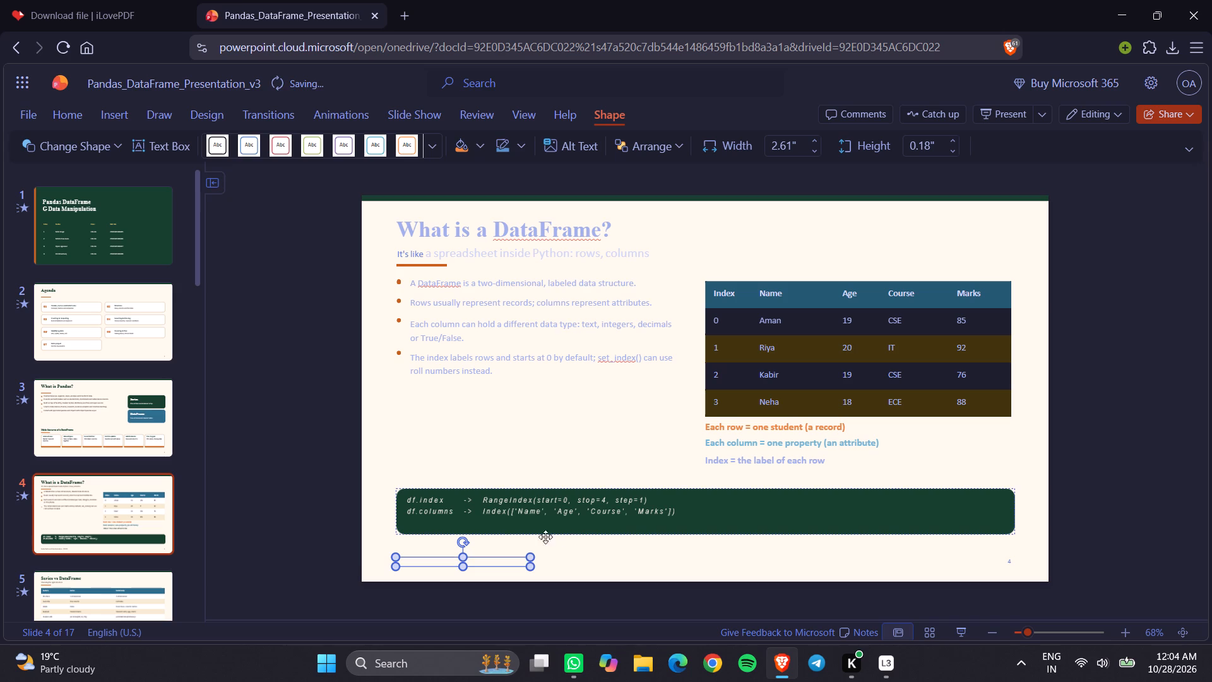
Delete the subtitle "Choosing the right structure" under the "Series vs DataFrame" heading on slide 5.
{"action": "scroll", "coordinate": [116, 518], "scroll_direction": "down", "scroll_amount": 1}
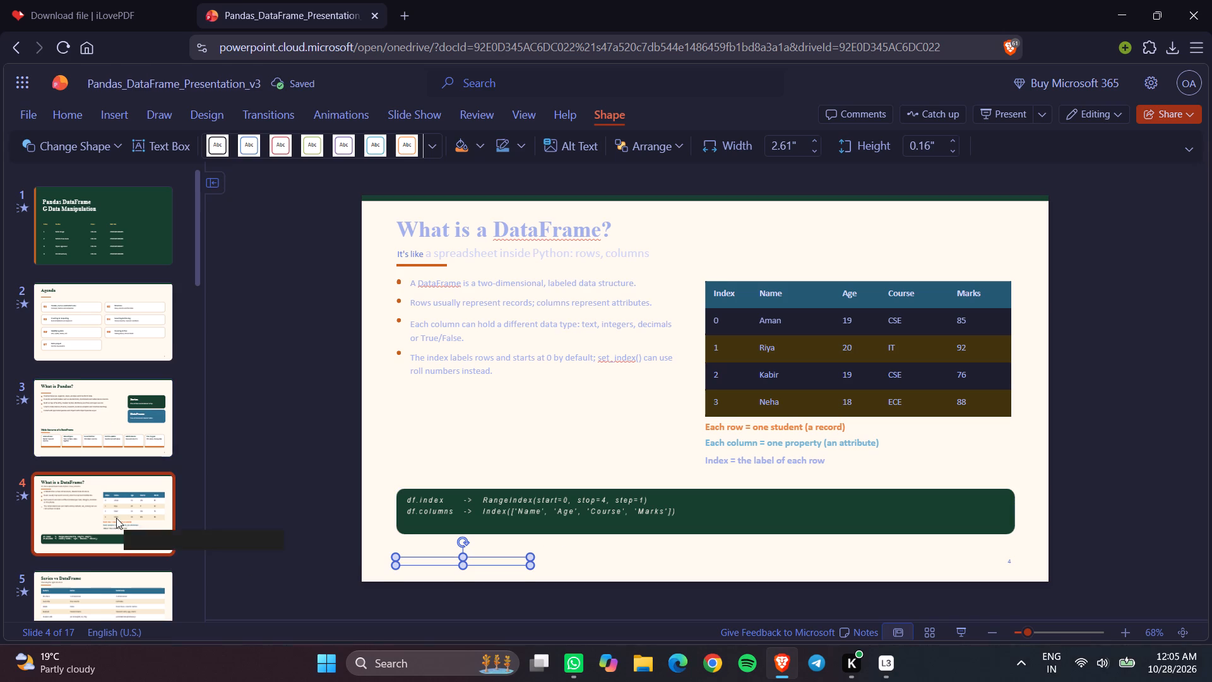
{"action": "left_click", "coordinate": [114, 546]}
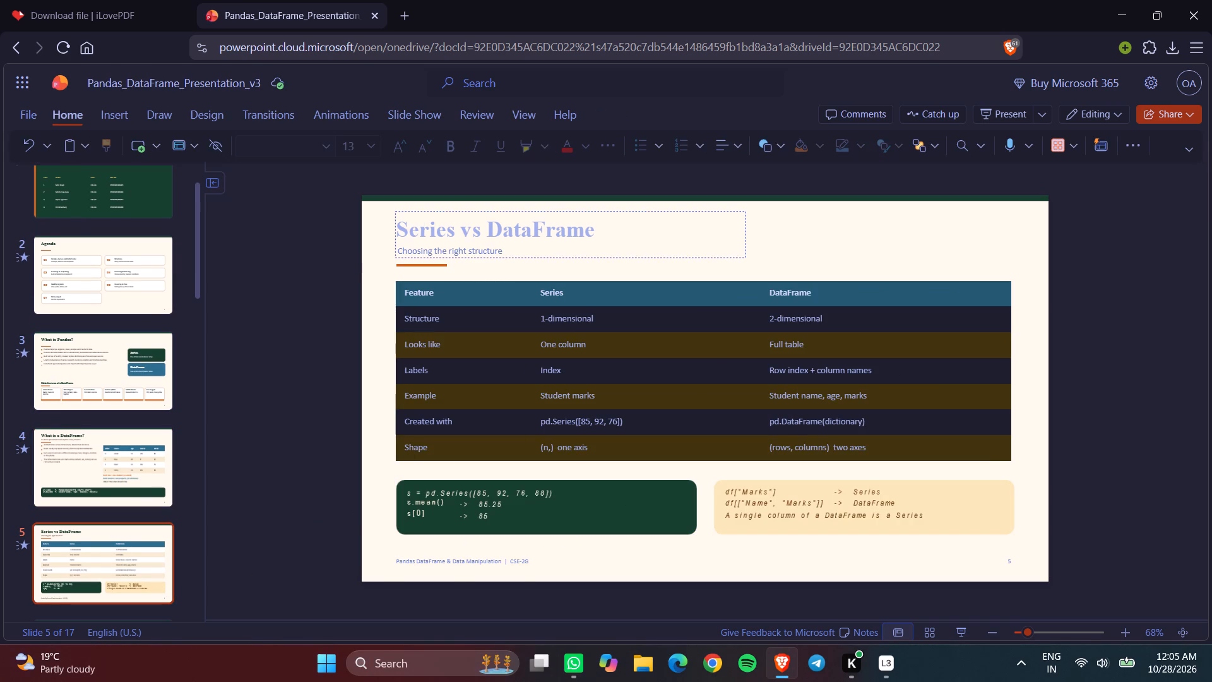
{"action": "left_click", "coordinate": [506, 253]}
{"action": "key", "text": "BackSpace"}
{"action": "key", "text": "BackSpace"}
{"action": "key", "text": "BackSpace"}
{"action": "key", "text": "BackSpace"}
{"action": "key", "text": "BackSpace"}
{"action": "key", "text": "BackSpace"}
{"action": "key", "text": "BackSpace"}
{"action": "key", "text": "BackSpace"}
{"action": "key", "text": "BackSpace"}
{"action": "key", "text": "BackSpace"}
{"action": "key", "text": "BackSpace"}
{"action": "key", "text": "BackSpace"}
{"action": "key", "text": "BackSpace"}
{"action": "key", "text": "BackSpace"}
{"action": "key", "text": "BackSpace"}
{"action": "key", "text": "BackSpace"}
{"action": "key", "text": "BackSpace"}
{"action": "key", "text": "BackSpace"}
{"action": "key", "text": "BackSpace"}
{"action": "key", "text": "BackSpace"}
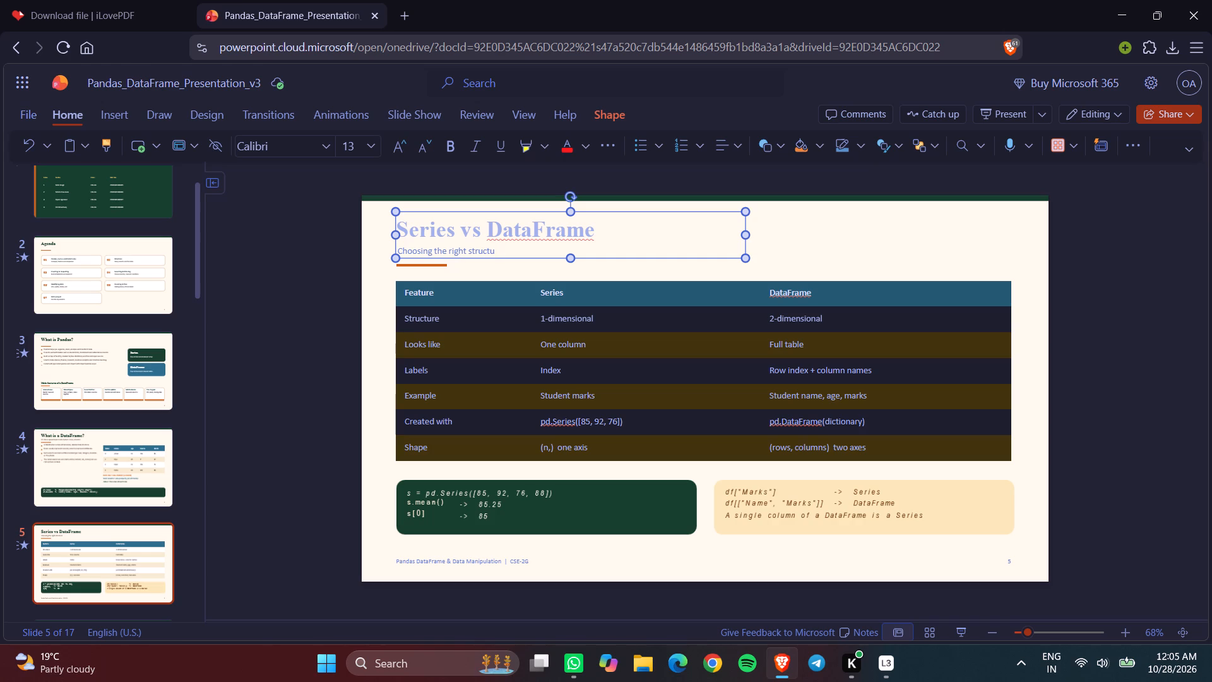
{"action": "key", "text": "BackSpace"}
{"action": "key", "text": "BackSpace"}
{"action": "key", "text": "BackSpace"}
{"action": "key", "text": "BackSpace"}
{"action": "key", "text": "BackSpace"}
{"action": "key", "text": "BackSpace"}
{"action": "key", "text": "BackSpace"}
{"action": "key", "text": "BackSpace"}
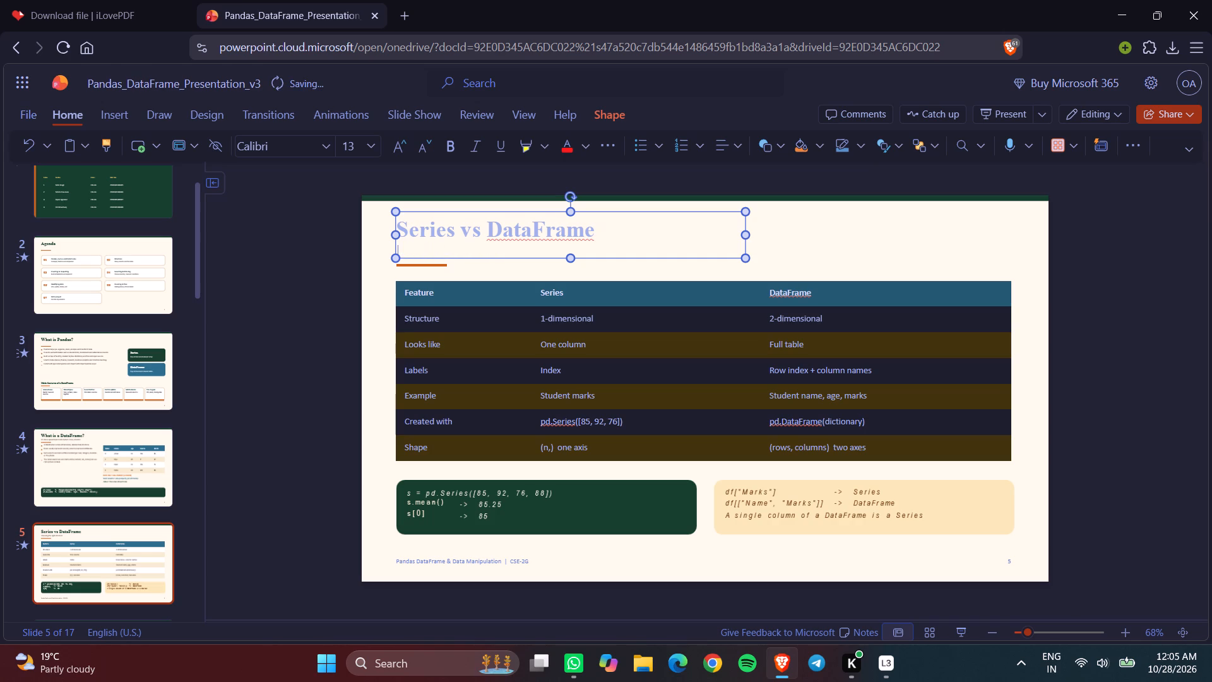
Delete the footer text box "Pandas DataFrame & Data Manipulation | CSE-2G" on slide 5.
{"action": "left_click", "coordinate": [456, 561]}
{"action": "key", "text": "Delete"}
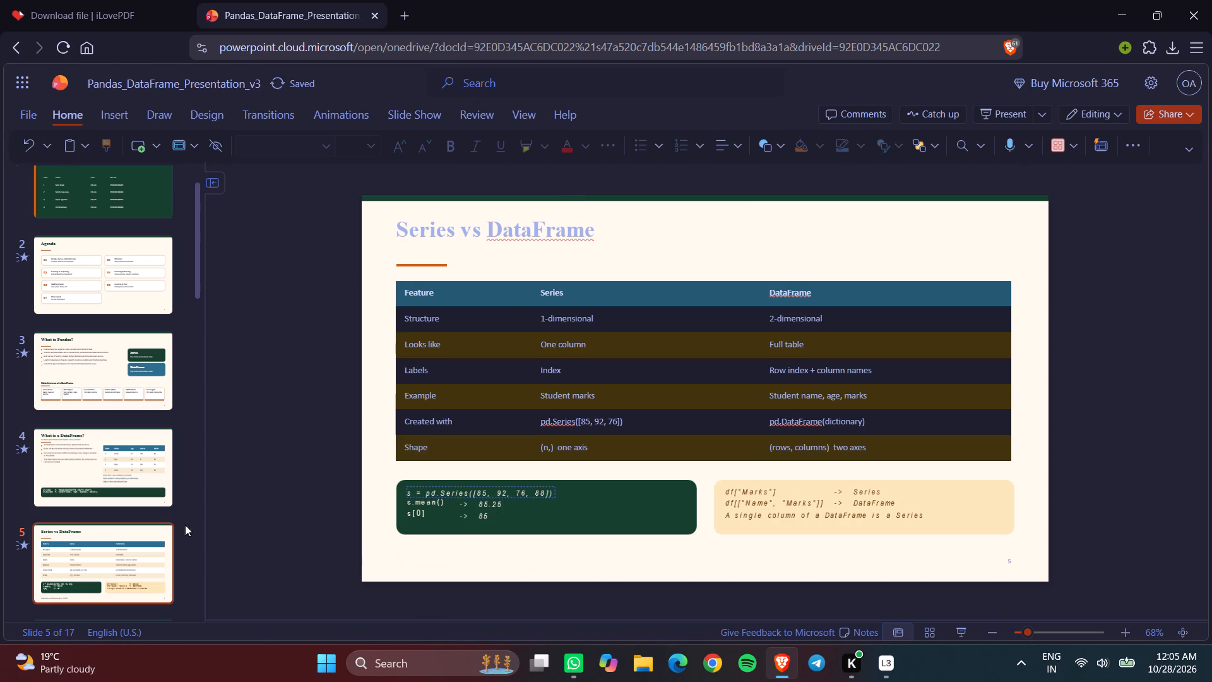
Delete the subtitle "Start with Python dictionaries" under the "Create a Student DataFrame" heading on slide 6.
{"action": "scroll", "coordinate": [122, 511], "scroll_direction": "down", "scroll_amount": 1}
{"action": "left_click", "coordinate": [122, 511]}
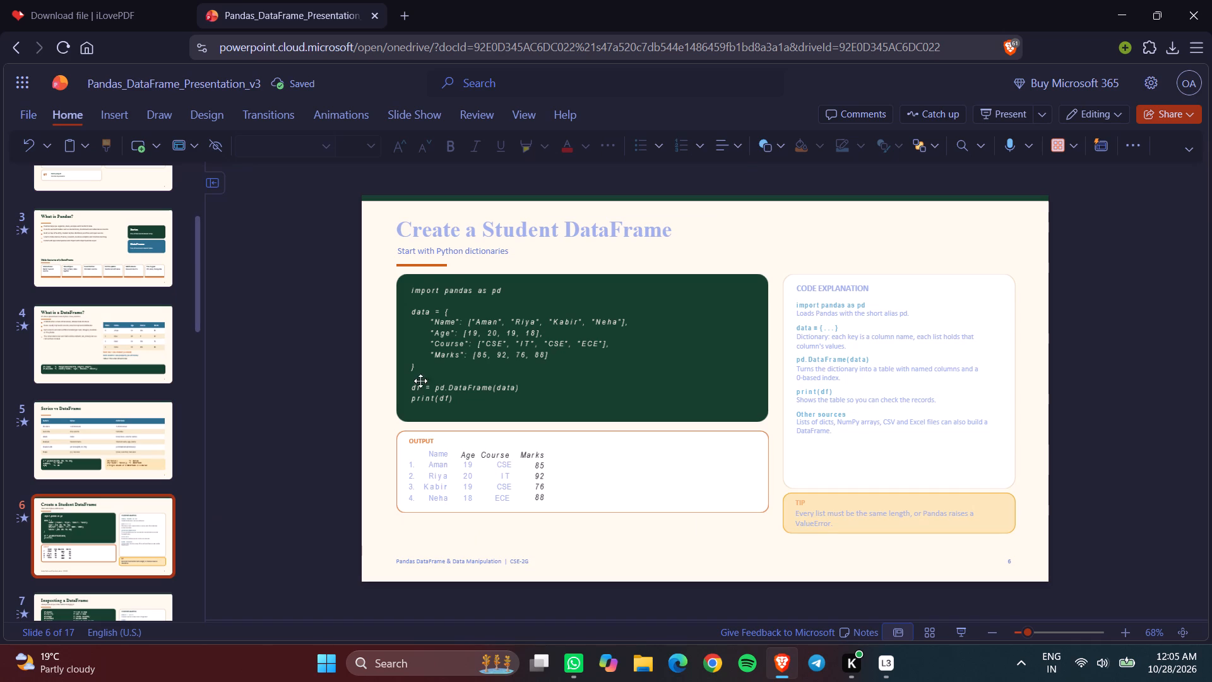
{"action": "left_click", "coordinate": [451, 254]}
{"action": "left_click", "coordinate": [513, 251]}
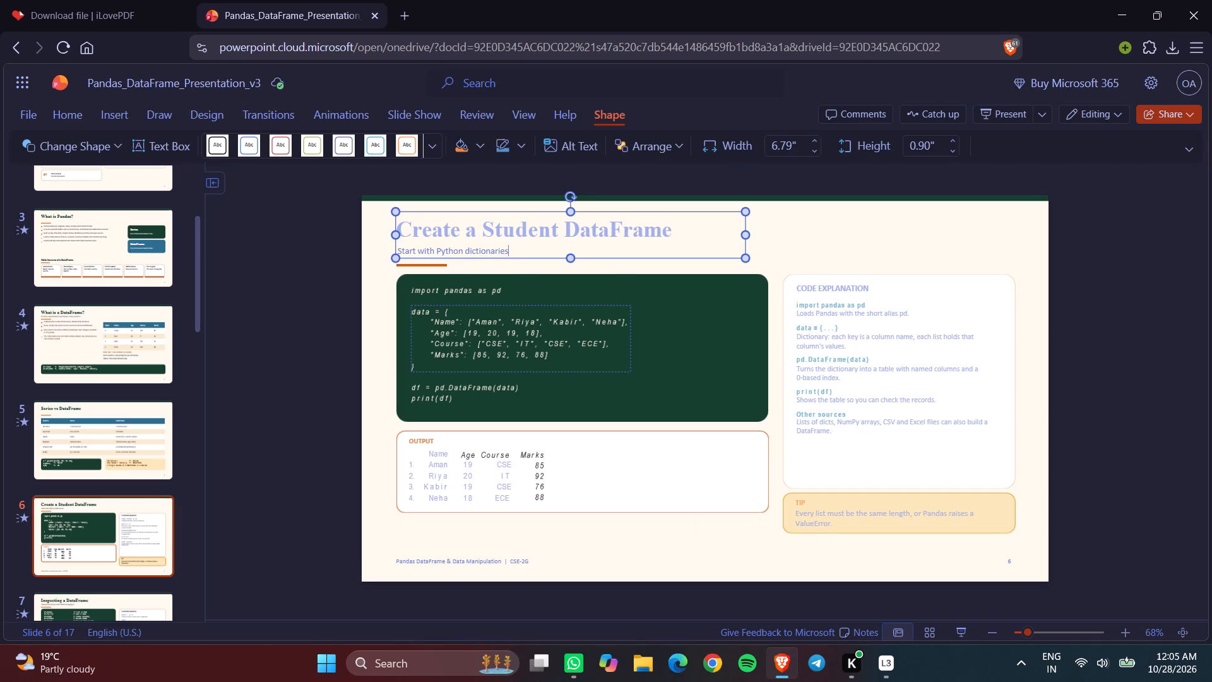
{"action": "key", "text": "BackSpace"}
{"action": "key", "text": "BackSpace"}
{"action": "key", "text": "BackSpace"}
{"action": "key", "text": "BackSpace"}
{"action": "key", "text": "BackSpace"}
{"action": "key", "text": "BackSpace"}
{"action": "key", "text": "BackSpace"}
{"action": "key", "text": "BackSpace"}
{"action": "key", "text": "BackSpace"}
{"action": "key", "text": "BackSpace"}
{"action": "key", "text": "BackSpace"}
{"action": "key", "text": "BackSpace"}
{"action": "key", "text": "BackSpace"}
{"action": "key", "text": "BackSpace"}
{"action": "key", "text": "BackSpace"}
{"action": "key", "text": "BackSpace"}
{"action": "key", "text": "BackSpace"}
{"action": "key", "text": "BackSpace"}
{"action": "key", "text": "BackSpace"}
{"action": "key", "text": "BackSpace"}
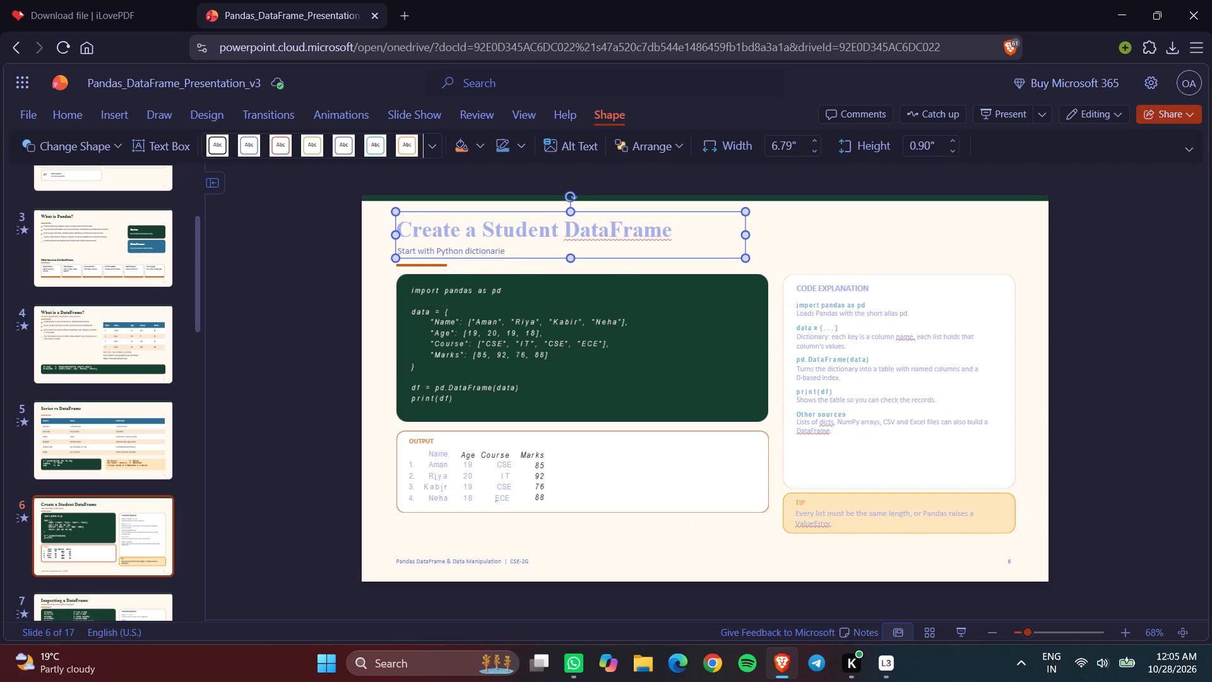
{"action": "key", "text": "BackSpace"}
{"action": "key", "text": "BackSpace"}
{"action": "key", "text": "BackSpace"}
{"action": "key", "text": "BackSpace"}
{"action": "key", "text": "BackSpace"}
{"action": "key", "text": "BackSpace"}
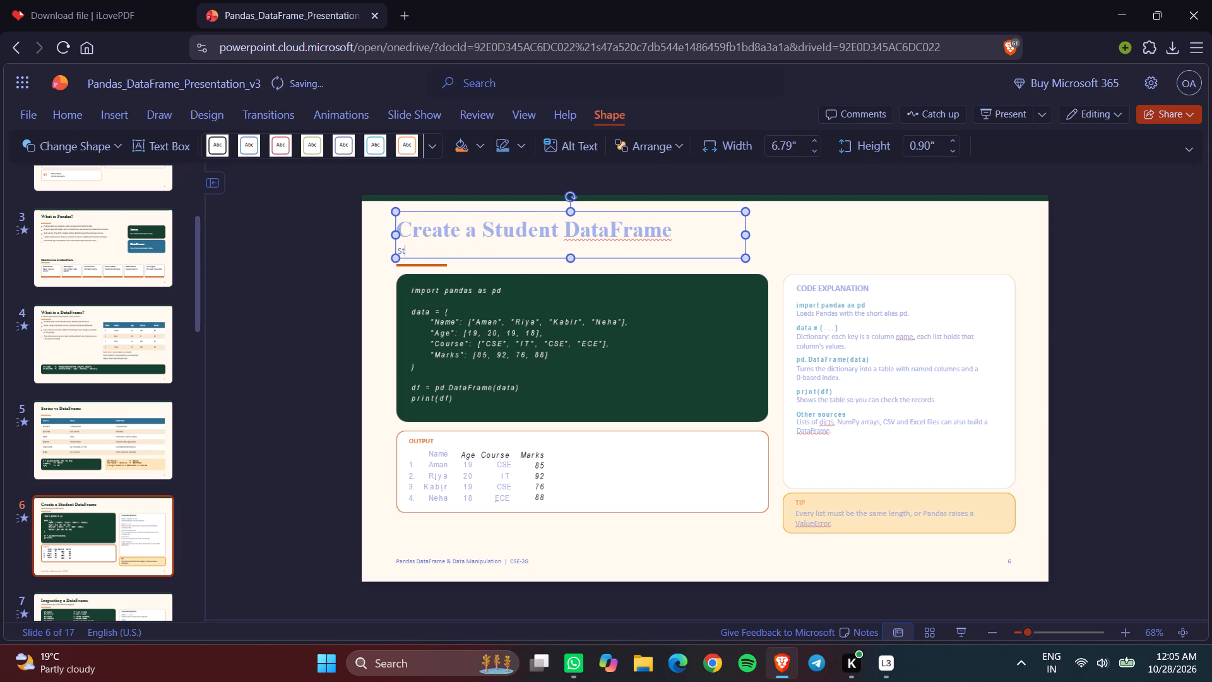
{"action": "key", "text": "BackSpace"}
{"action": "key", "text": "BackSpace"}
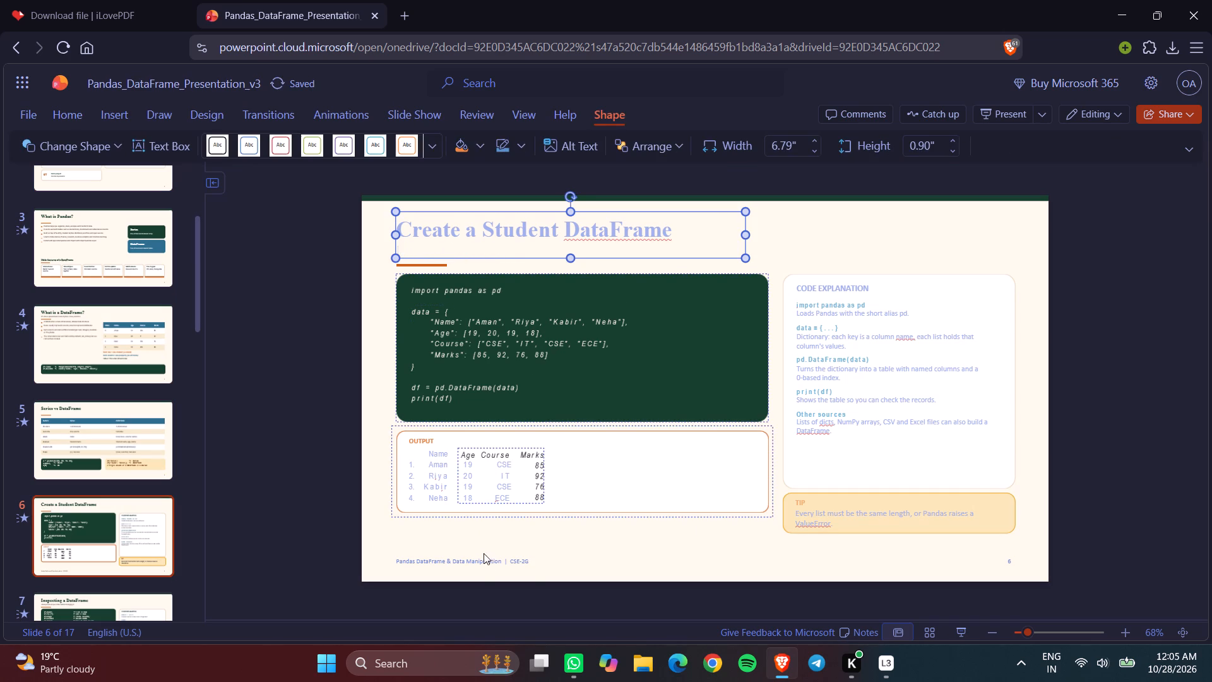
Delete the footer text box "Pandas DataFrame & Data Manipulation | CSE-2G" on slide 6.
{"action": "left_click", "coordinate": [481, 562]}
{"action": "key", "text": "Delete"}
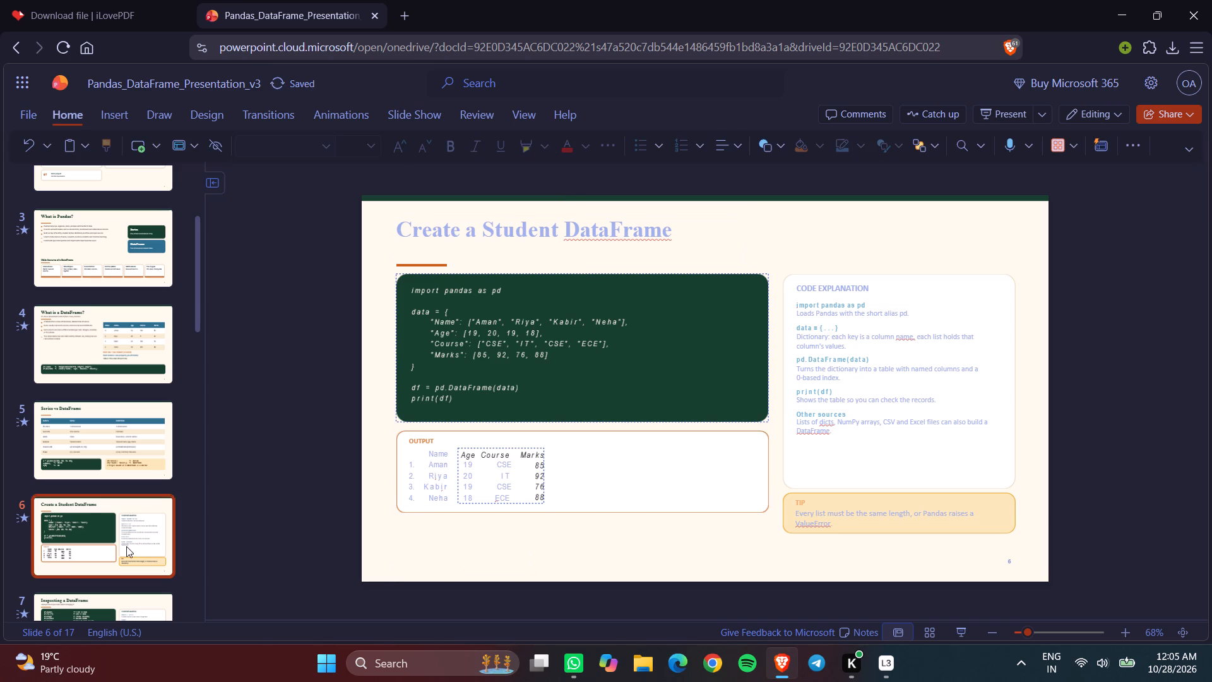
Delete the tip callout below the Code Explanation card on slide 6, both its text and its orange box.
{"action": "scroll", "coordinate": [126, 546], "scroll_direction": "down", "scroll_amount": 3}
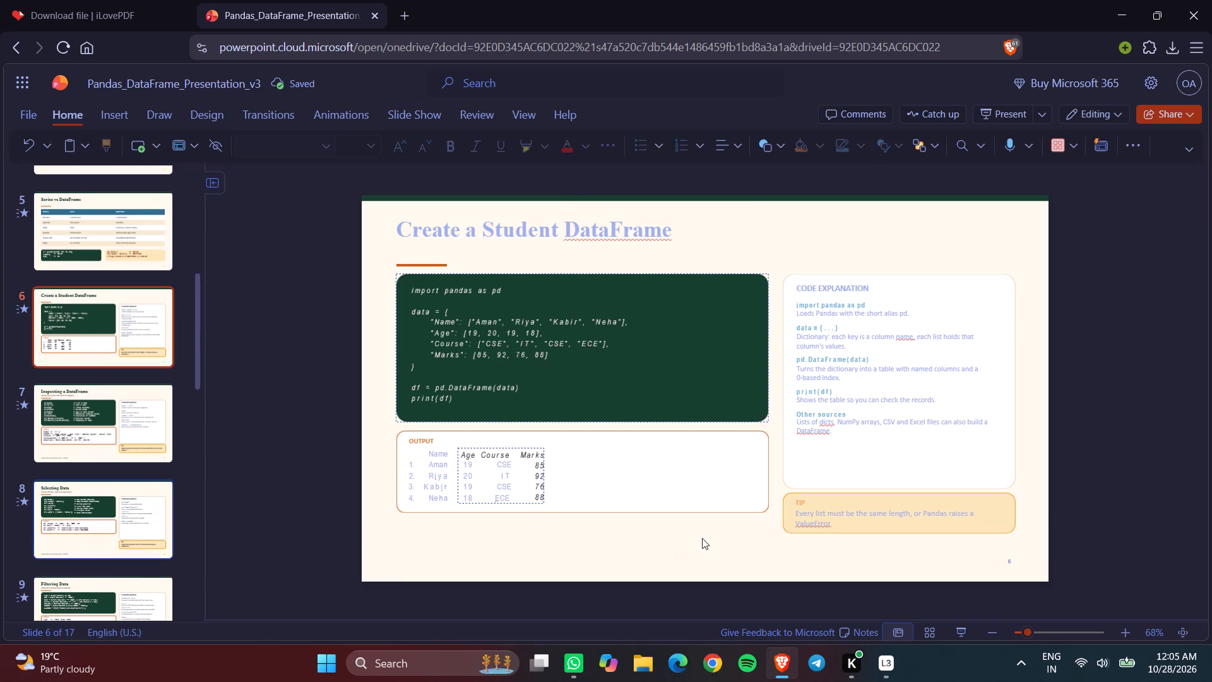
{"action": "left_click", "coordinate": [839, 517]}
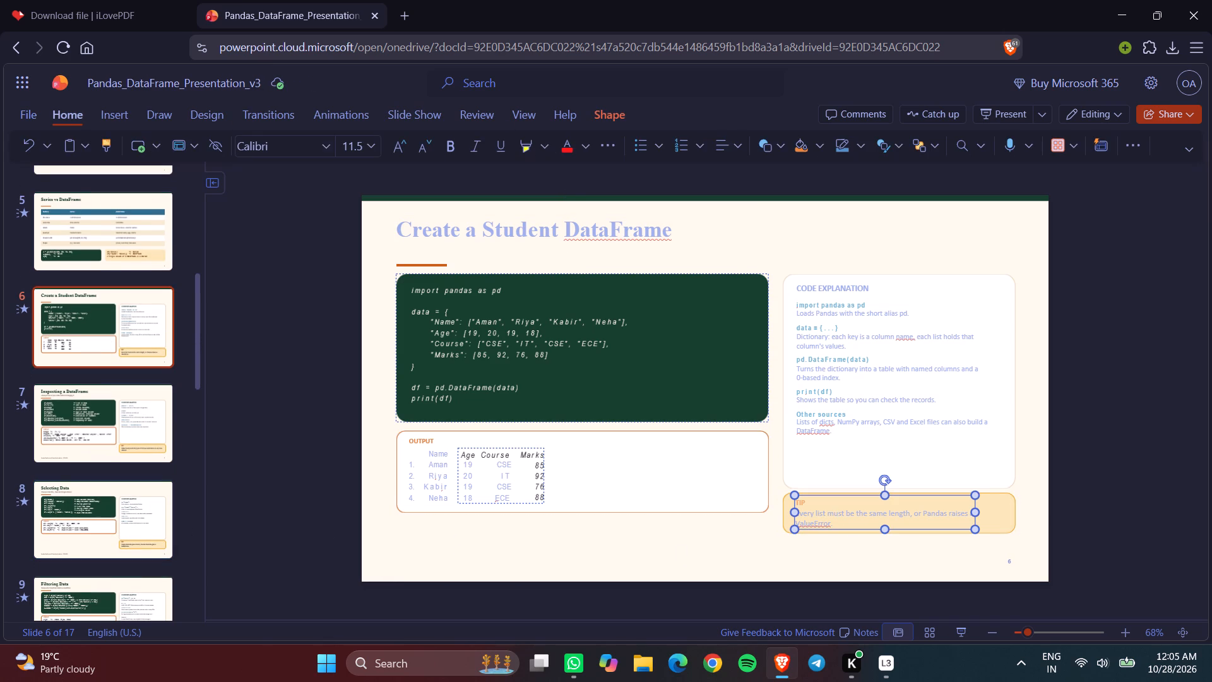
{"action": "key", "text": "Delete"}
{"action": "key", "text": "Delete"}
{"action": "left_click", "coordinate": [904, 529]}
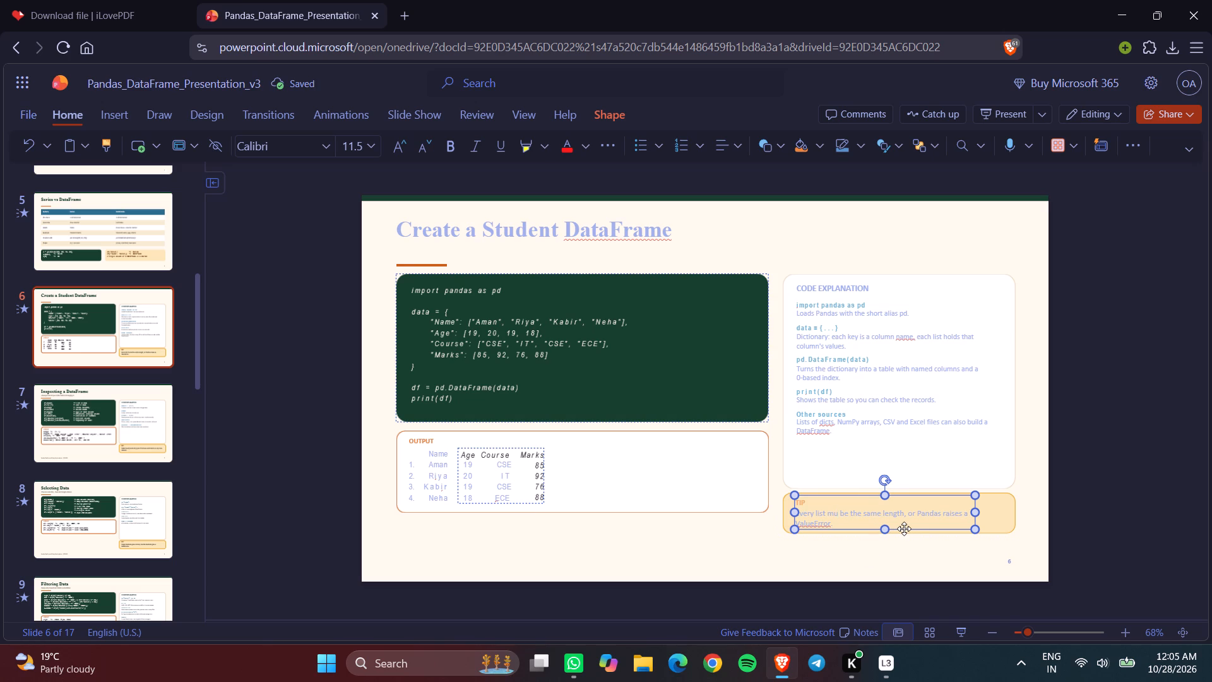
{"action": "key", "text": "Delete"}
{"action": "left_click", "coordinate": [898, 523]}
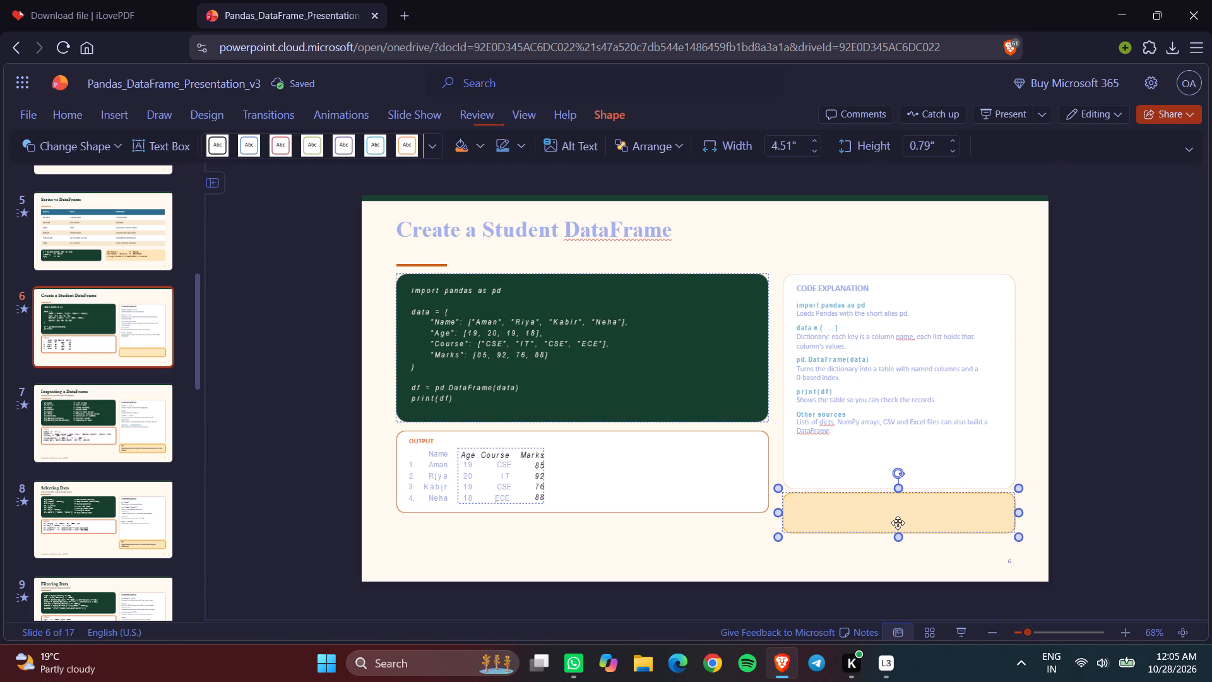
{"action": "key", "text": "Delete"}
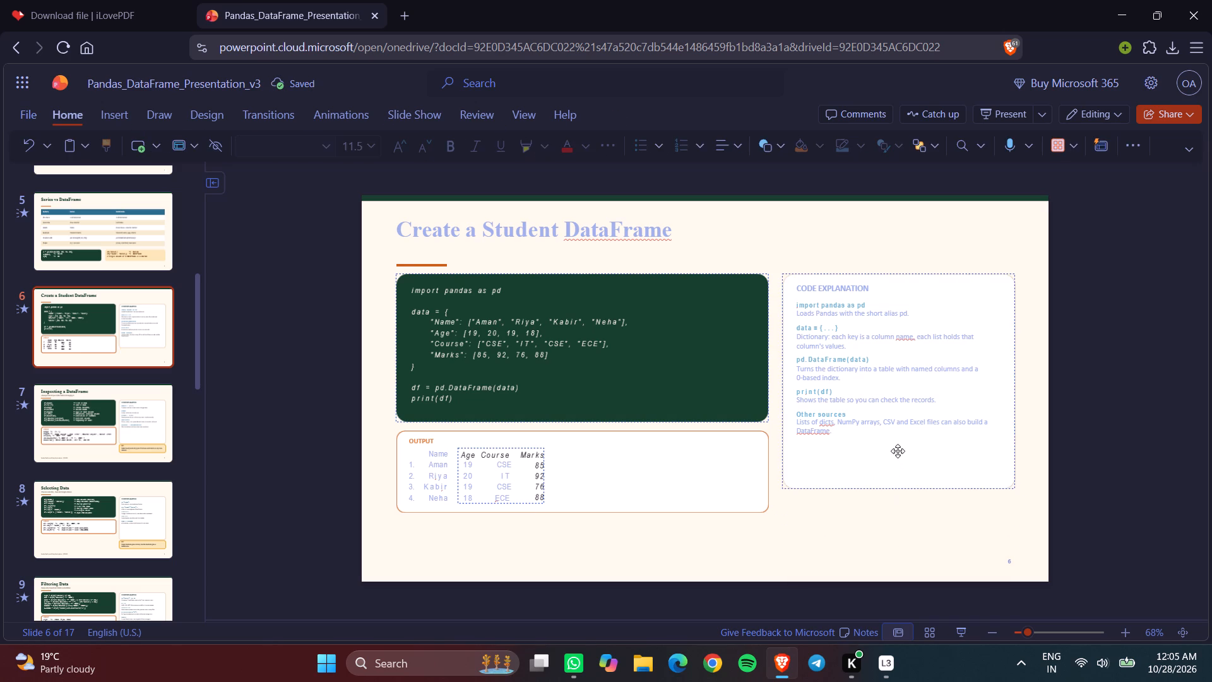
{"action": "left_click", "coordinate": [898, 451]}
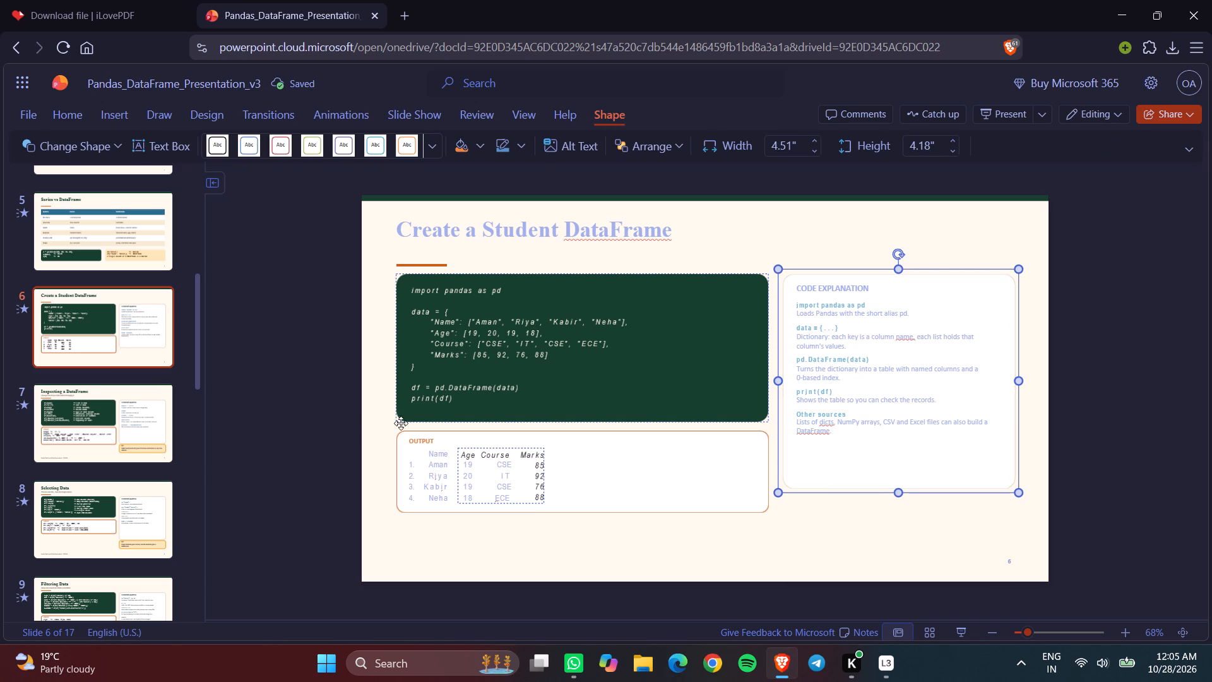
Delete the footer text box "Pandas DataFrame & Data Manipulation | CSE-2G" on slide 7.
{"action": "scroll", "coordinate": [148, 513], "scroll_direction": "down", "scroll_amount": 1}
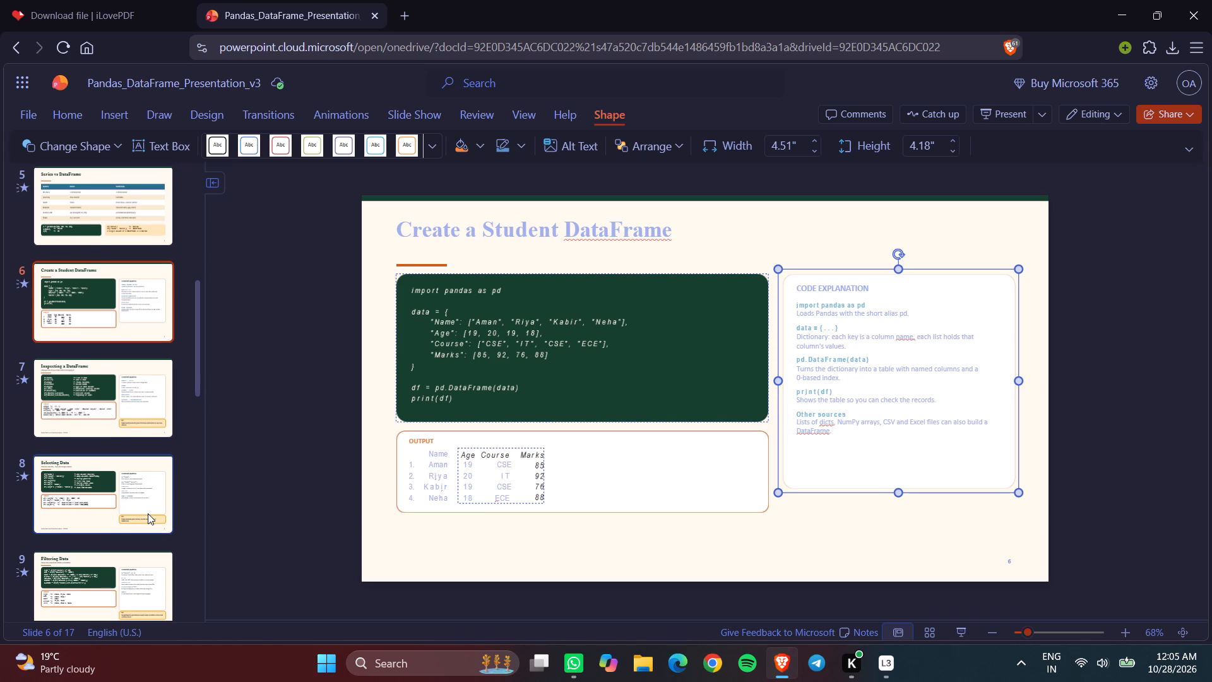
{"action": "scroll", "coordinate": [148, 513], "scroll_direction": "down", "scroll_amount": 1}
{"action": "left_click", "coordinate": [138, 352]}
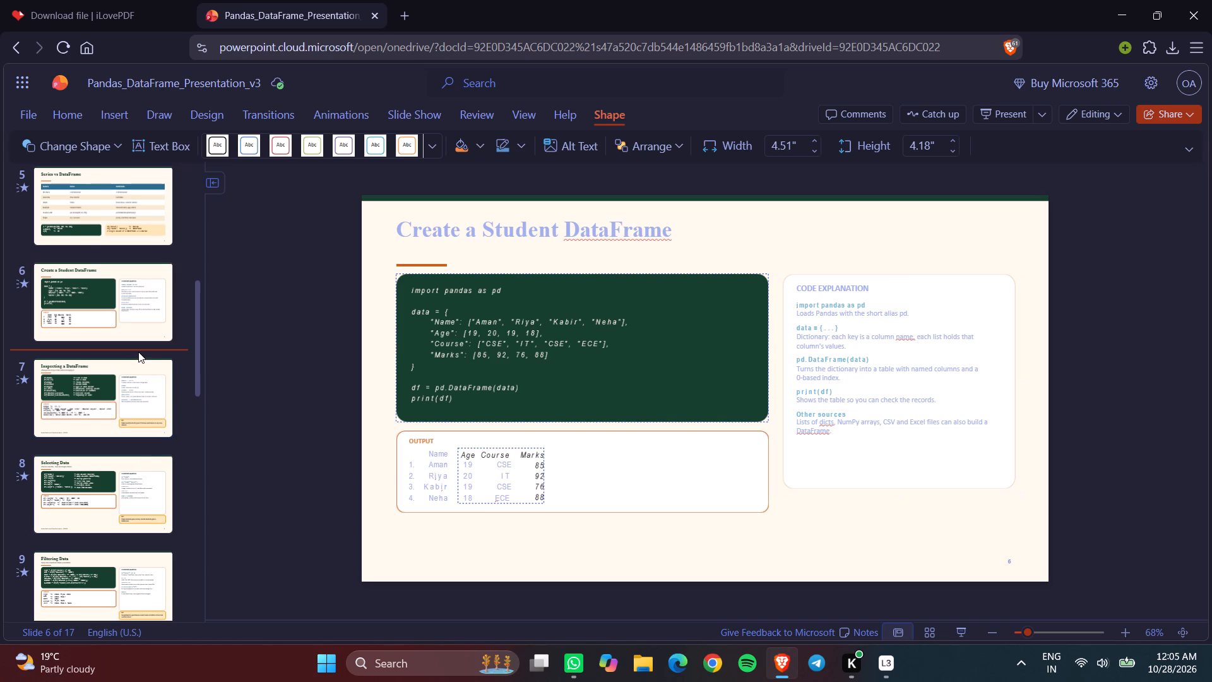
{"action": "left_click", "coordinate": [130, 404]}
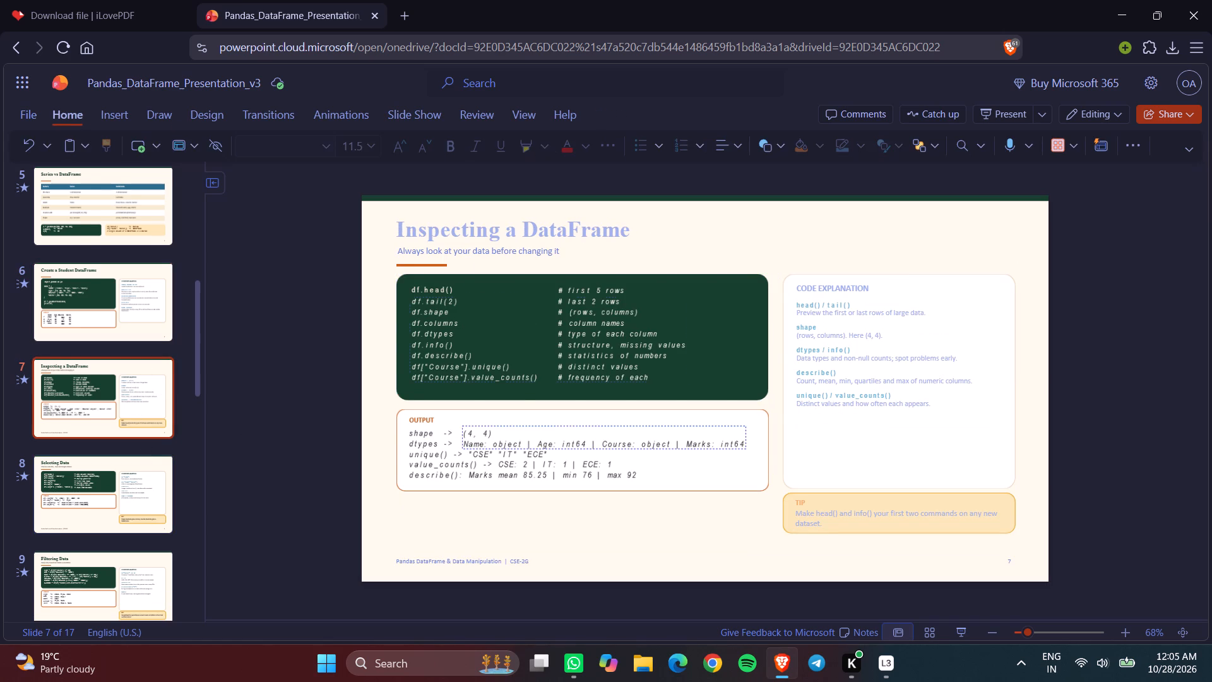
{"action": "left_click", "coordinate": [490, 565]}
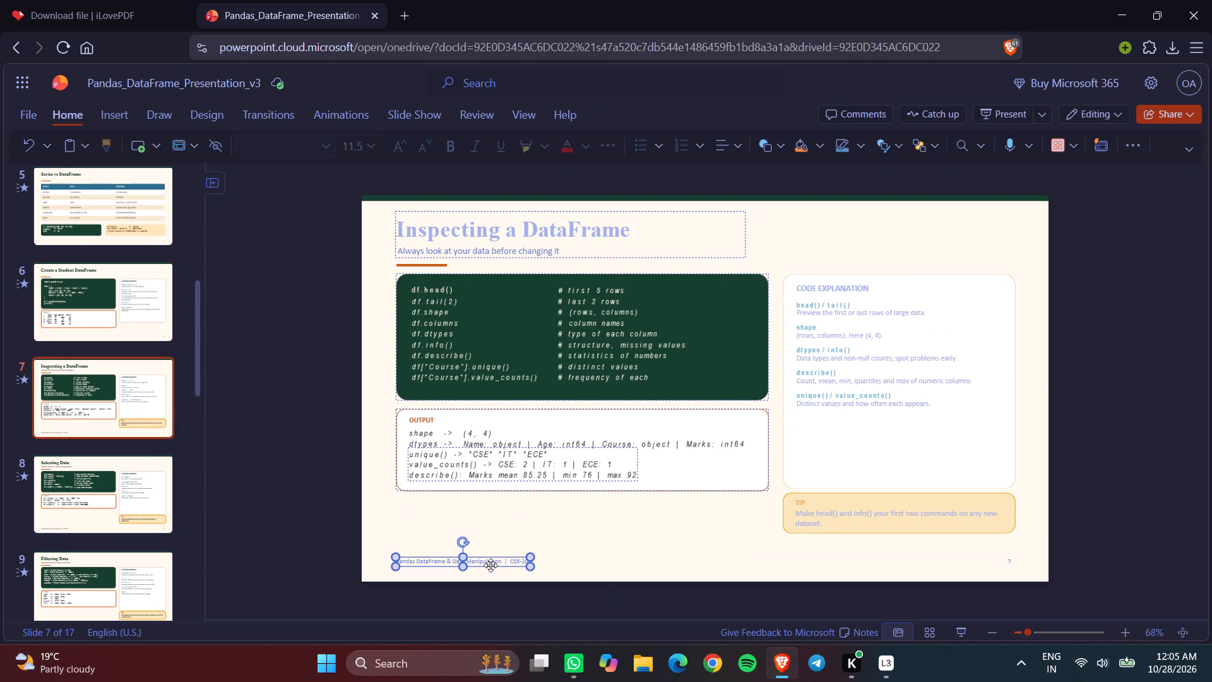
{"action": "key", "text": "Delete"}
Delete the tip callout below the Code Explanation card on slide 7, both its text and its orange box.
{"action": "left_click", "coordinate": [823, 529]}
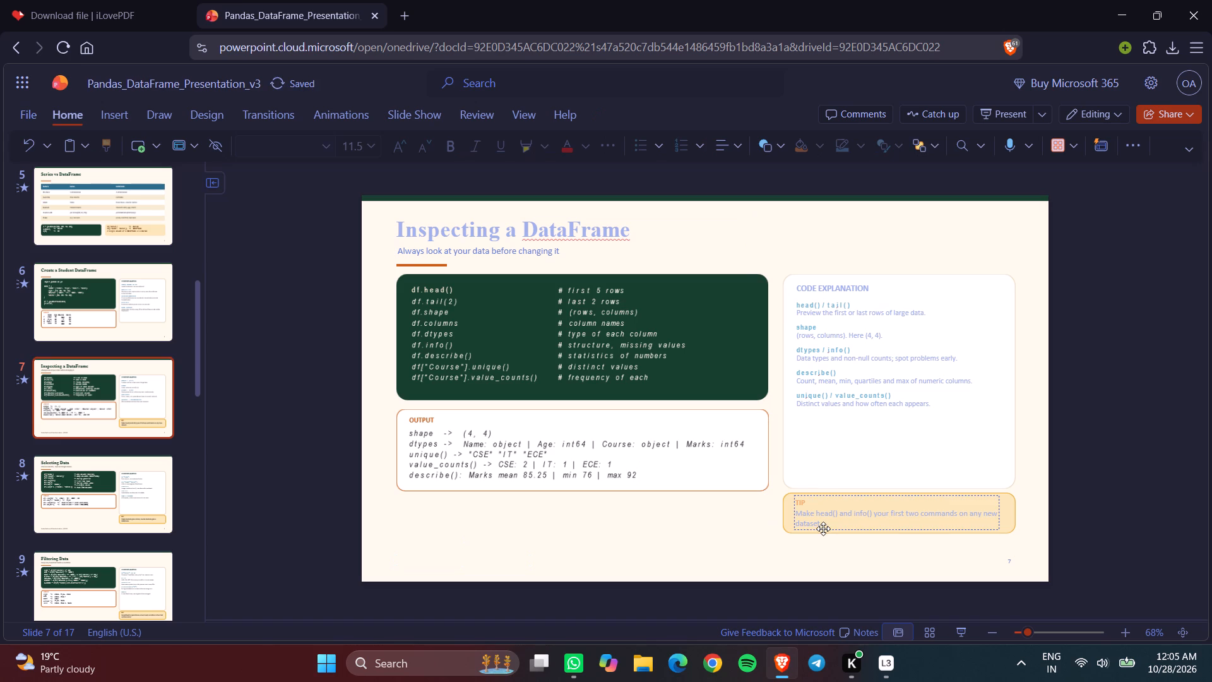
{"action": "key", "text": "BackSpace"}
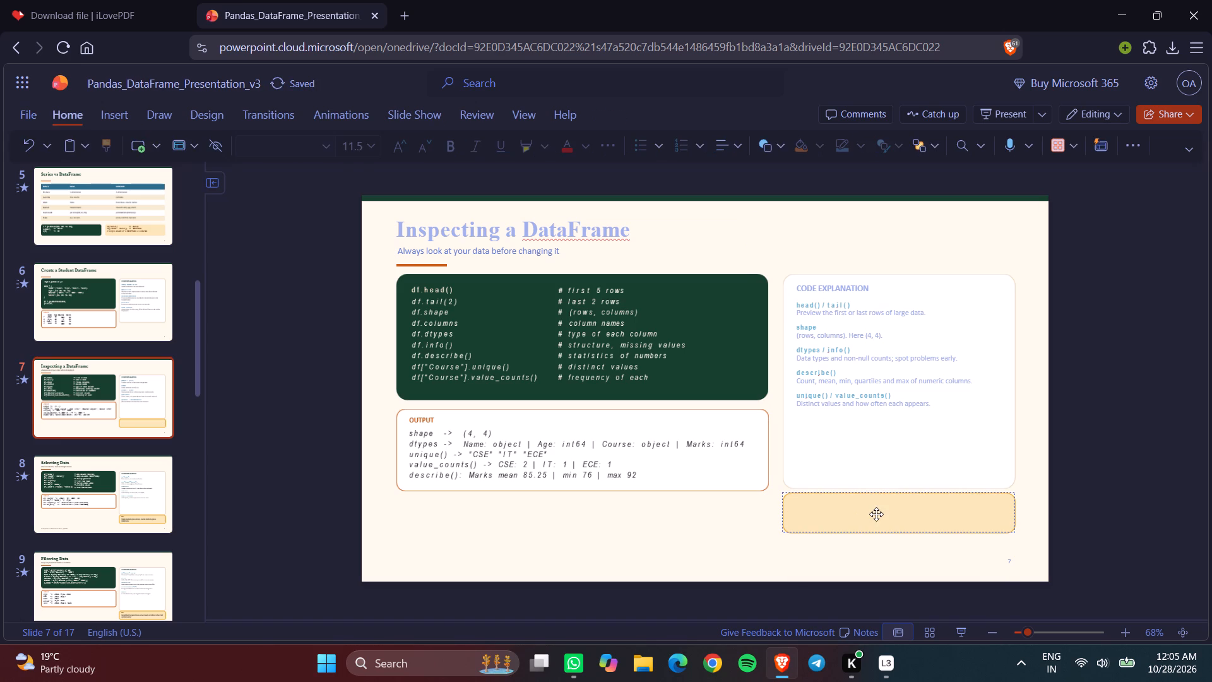
{"action": "left_click", "coordinate": [876, 514]}
{"action": "key", "text": "Delete"}
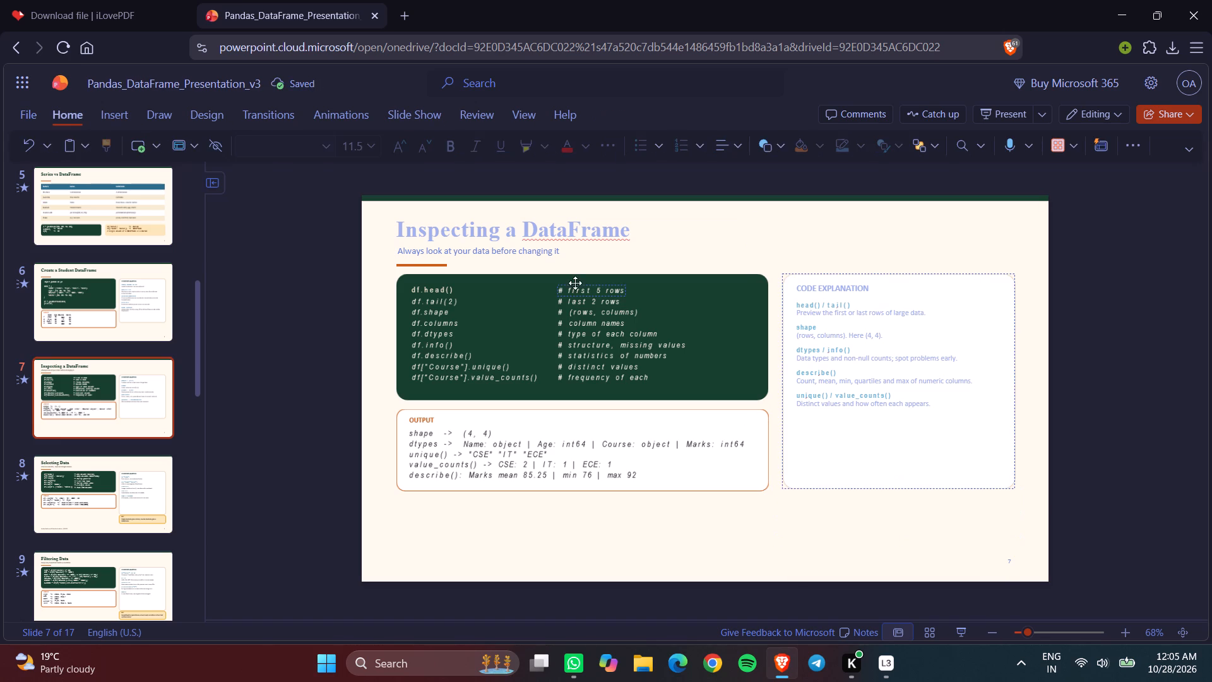
Delete the subtitle "Always look at your data before changing it" under the "Inspecting a DataFrame" heading on slide 7.
{"action": "left_click", "coordinate": [516, 255]}
{"action": "left_click", "coordinate": [563, 252]}
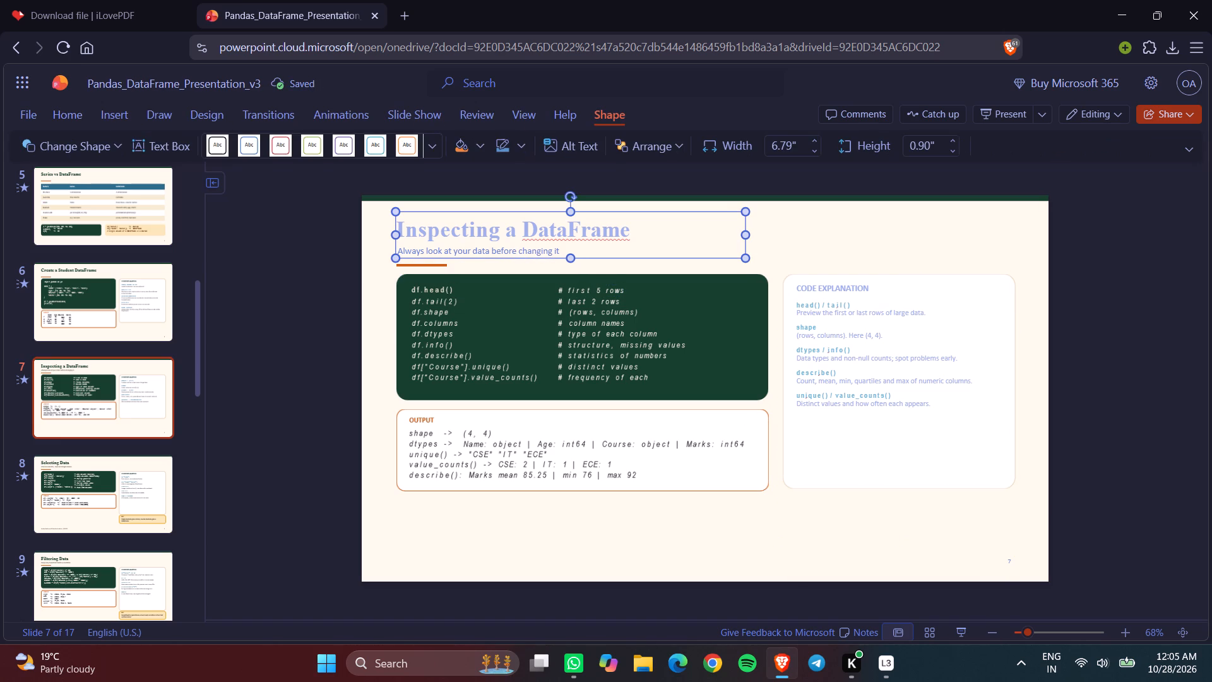
{"action": "key", "text": "BackSpace"}
{"action": "key", "text": "BackSpace"}
{"action": "key", "text": "BackSpace"}
{"action": "key", "text": "BackSpace"}
{"action": "key", "text": "BackSpace"}
{"action": "key", "text": "BackSpace"}
{"action": "key", "text": "BackSpace"}
{"action": "key", "text": "BackSpace"}
{"action": "key", "text": "BackSpace"}
{"action": "key", "text": "BackSpace"}
{"action": "key", "text": "BackSpace"}
{"action": "key", "text": "BackSpace"}
{"action": "key", "text": "BackSpace"}
{"action": "key", "text": "BackSpace"}
{"action": "key", "text": "BackSpace"}
{"action": "key", "text": "BackSpace"}
{"action": "key", "text": "BackSpace"}
{"action": "key", "text": "BackSpace"}
{"action": "key", "text": "BackSpace"}
{"action": "key", "text": "BackSpace"}
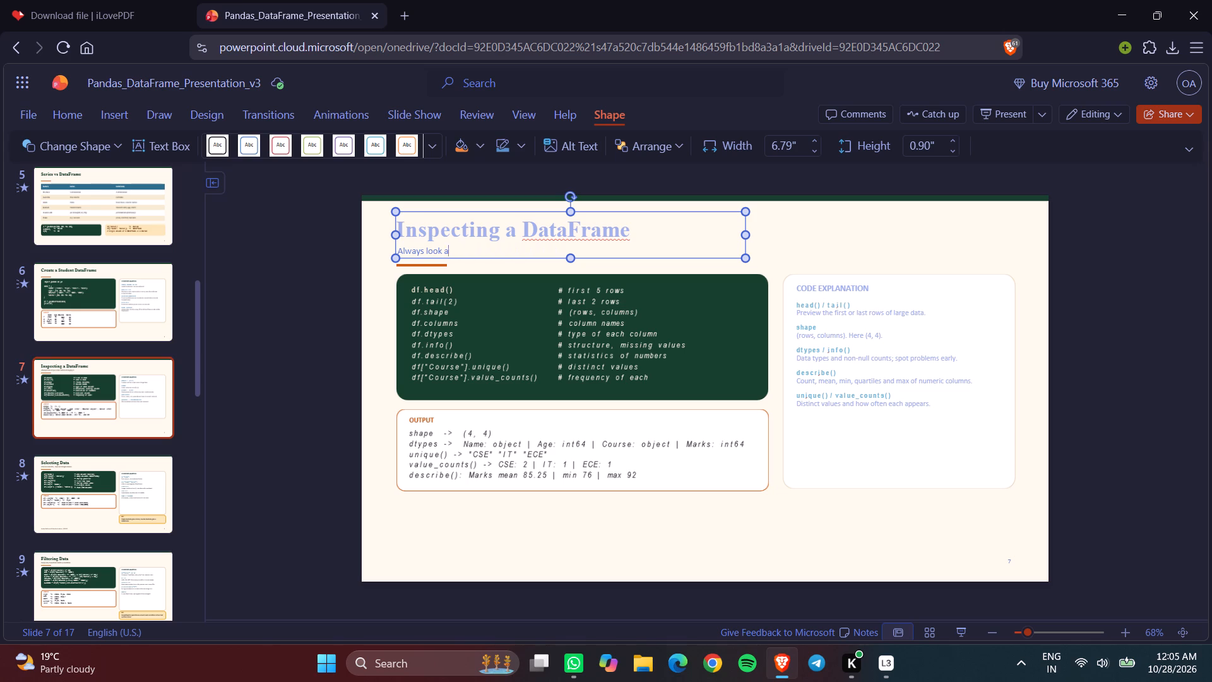
{"action": "key", "text": "BackSpace"}
{"action": "key", "text": "BackSpace"}
{"action": "key", "text": "BackSpace"}
{"action": "key", "text": "BackSpace"}
{"action": "key", "text": "BackSpace"}
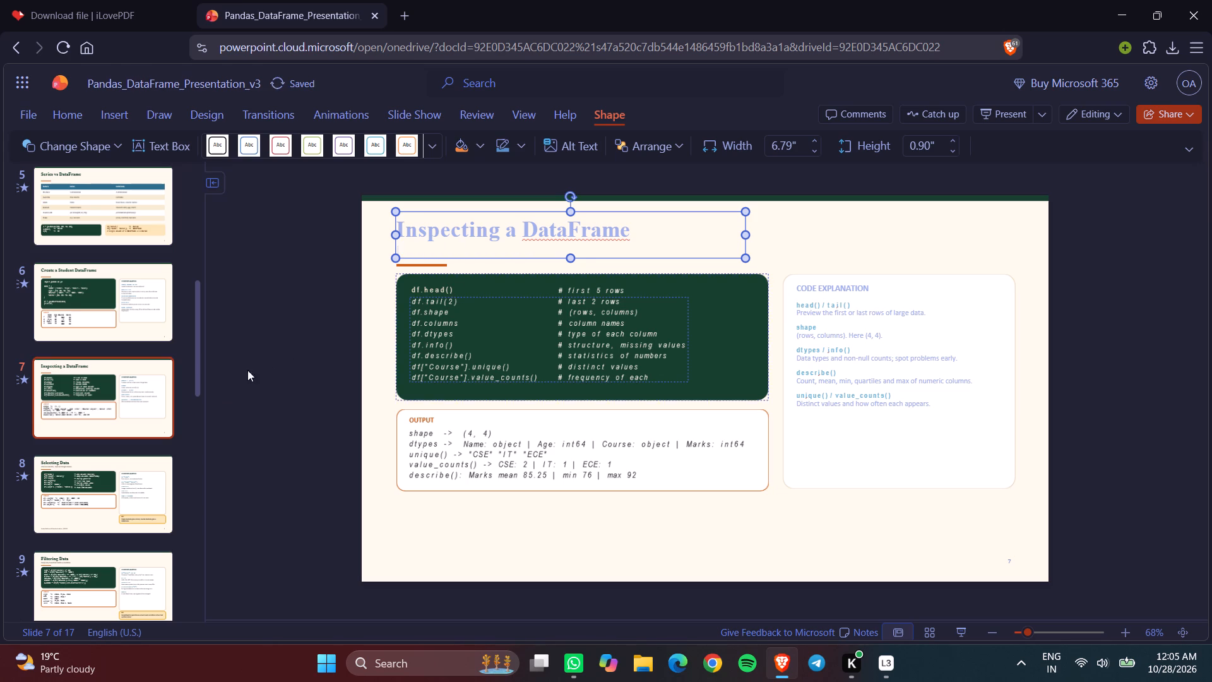
Delete the subtitle "Choose columns, rows and single values" under the "Selecting Data" heading on slide 8.
{"action": "scroll", "coordinate": [184, 440], "scroll_direction": "down", "scroll_amount": 1}
{"action": "left_click", "coordinate": [99, 460]}
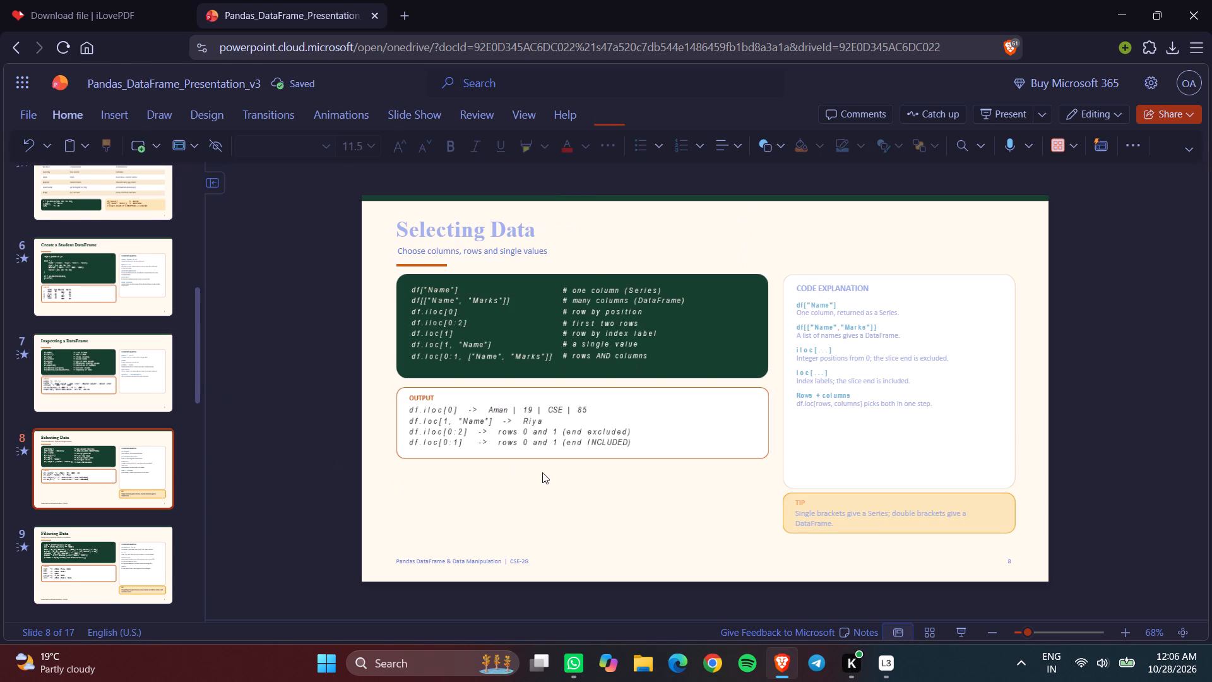
{"action": "scroll", "coordinate": [542, 472], "scroll_direction": "down", "scroll_amount": 1}
{"action": "left_click", "coordinate": [552, 251]}
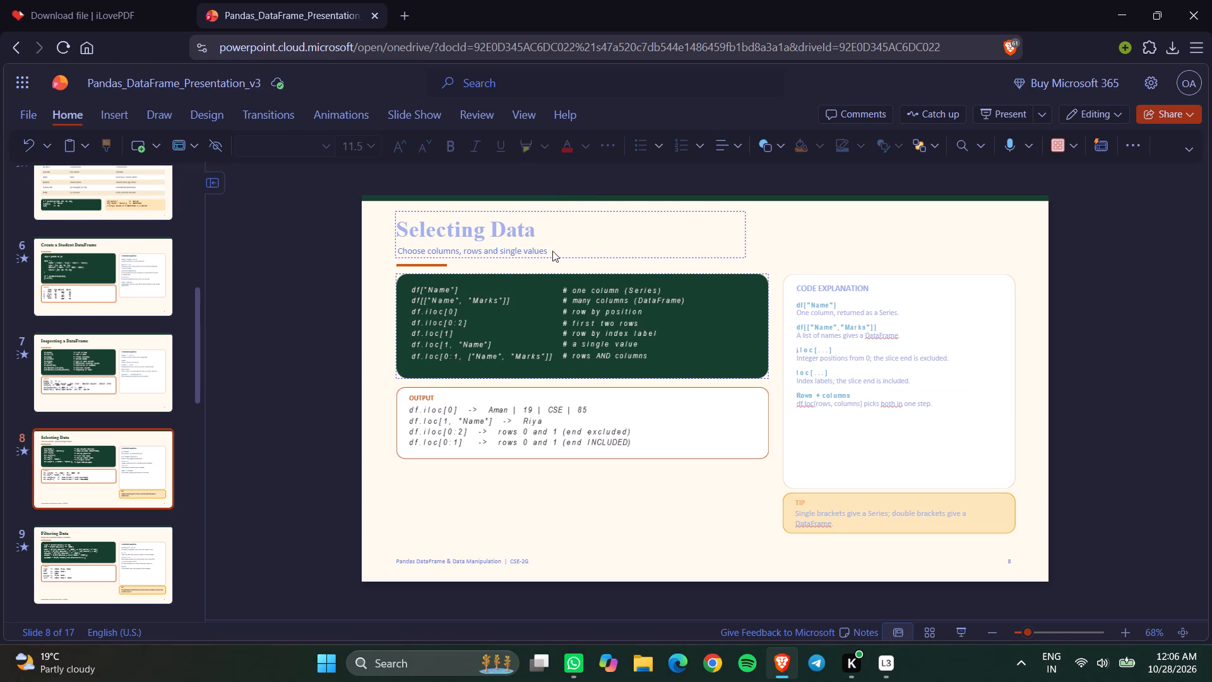
{"action": "left_click", "coordinate": [545, 251]}
{"action": "key", "text": "Right"}
{"action": "key", "text": "BackSpace"}
{"action": "key", "text": "BackSpace"}
{"action": "key", "text": "BackSpace"}
{"action": "key", "text": "BackSpace"}
{"action": "key", "text": "BackSpace"}
{"action": "key", "text": "BackSpace"}
{"action": "key", "text": "BackSpace"}
{"action": "key", "text": "BackSpace"}
{"action": "key", "text": "BackSpace"}
{"action": "key", "text": "BackSpace"}
{"action": "key", "text": "BackSpace"}
{"action": "key", "text": "BackSpace"}
{"action": "key", "text": "BackSpace"}
{"action": "key", "text": "BackSpace"}
{"action": "key", "text": "BackSpace"}
{"action": "key", "text": "BackSpace"}
{"action": "key", "text": "BackSpace"}
{"action": "key", "text": "BackSpace"}
{"action": "key", "text": "BackSpace"}
{"action": "key", "text": "BackSpace"}
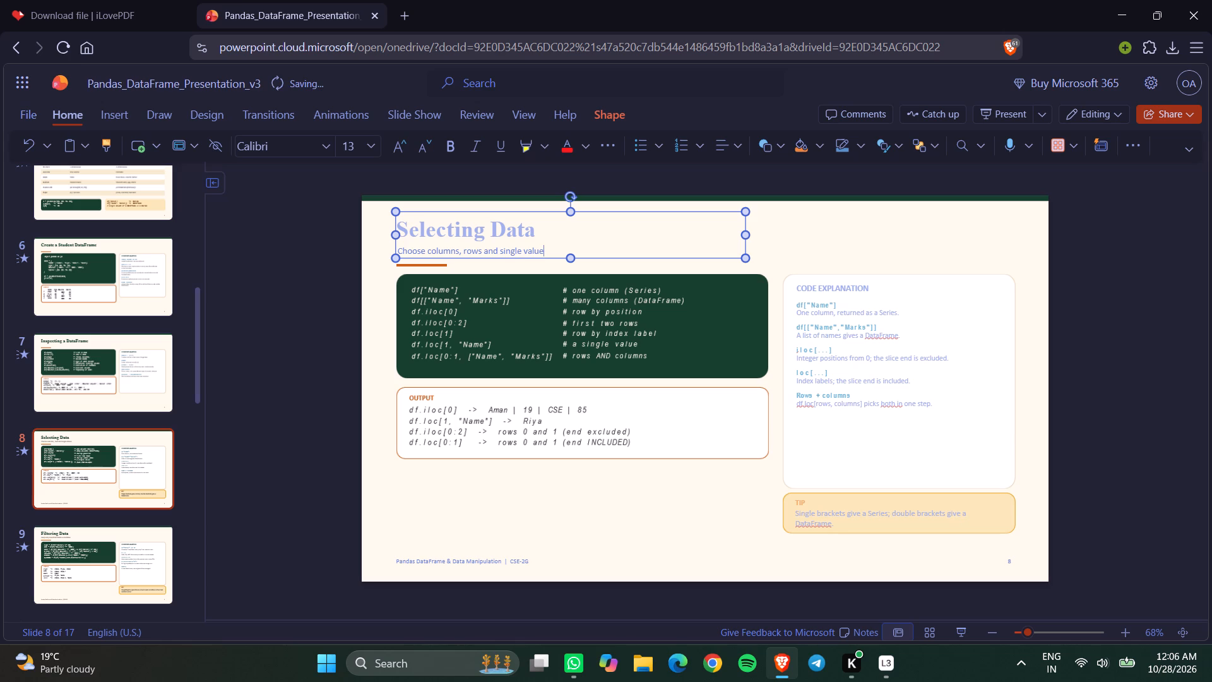
{"action": "key", "text": "BackSpace"}
{"action": "key", "text": "BackSpace"}
{"action": "key", "text": "BackSpace"}
{"action": "key", "text": "BackSpace"}
{"action": "key", "text": "BackSpace"}
{"action": "key", "text": "BackSpace"}
{"action": "key", "text": "BackSpace"}
{"action": "key", "text": "BackSpace"}
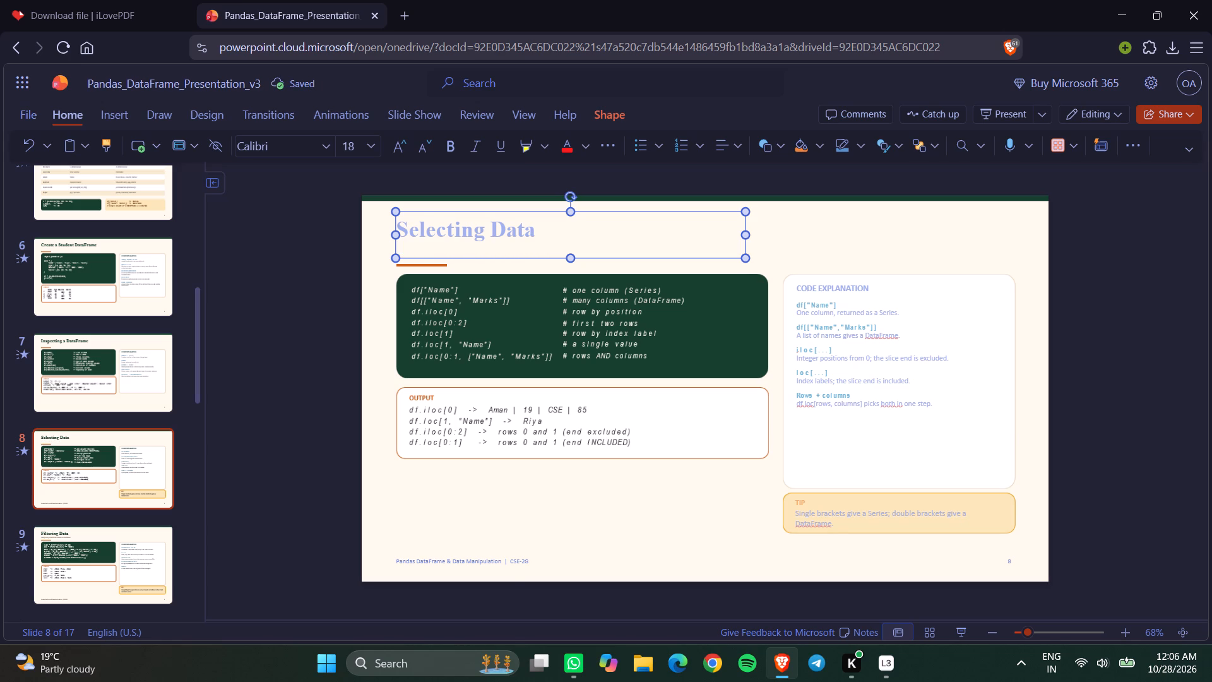
Delete the footer text box "Pandas DataFrame & Data Manipulation | CSE-2G" on slide 8.
{"action": "left_click", "coordinate": [470, 559]}
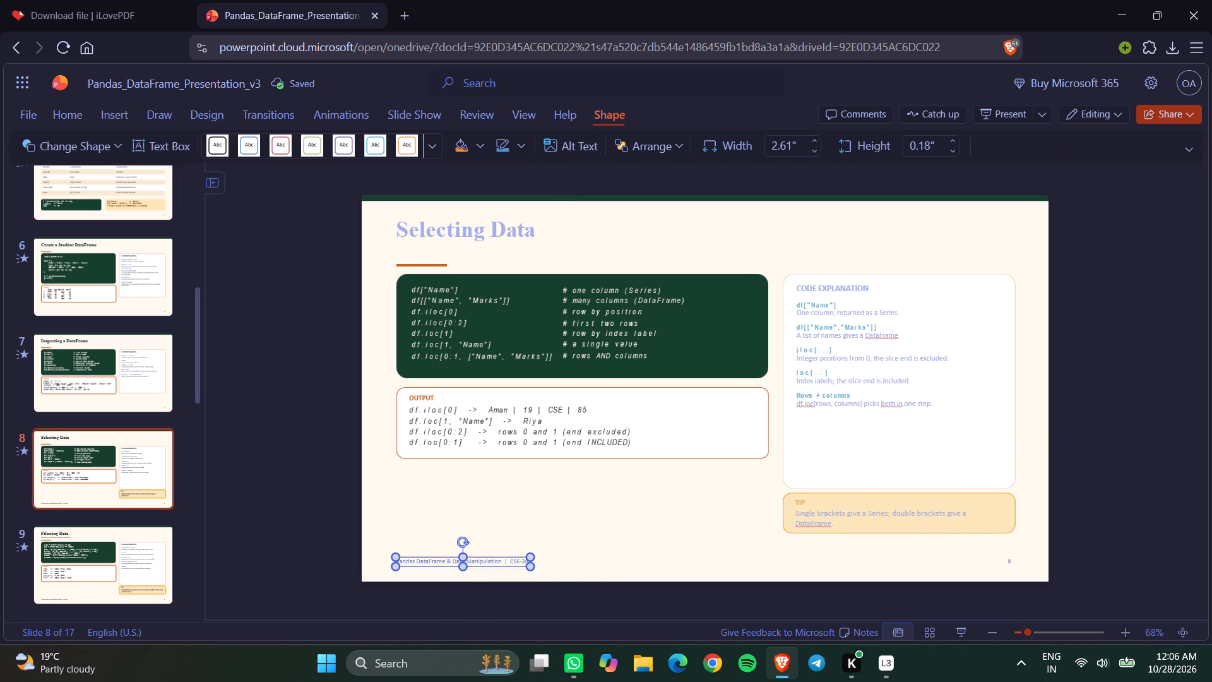
{"action": "key", "text": "Delete"}
Delete the tip callout below the Code Explanation card on slide 8, both its text and its orange box.
{"action": "left_click", "coordinate": [824, 513]}
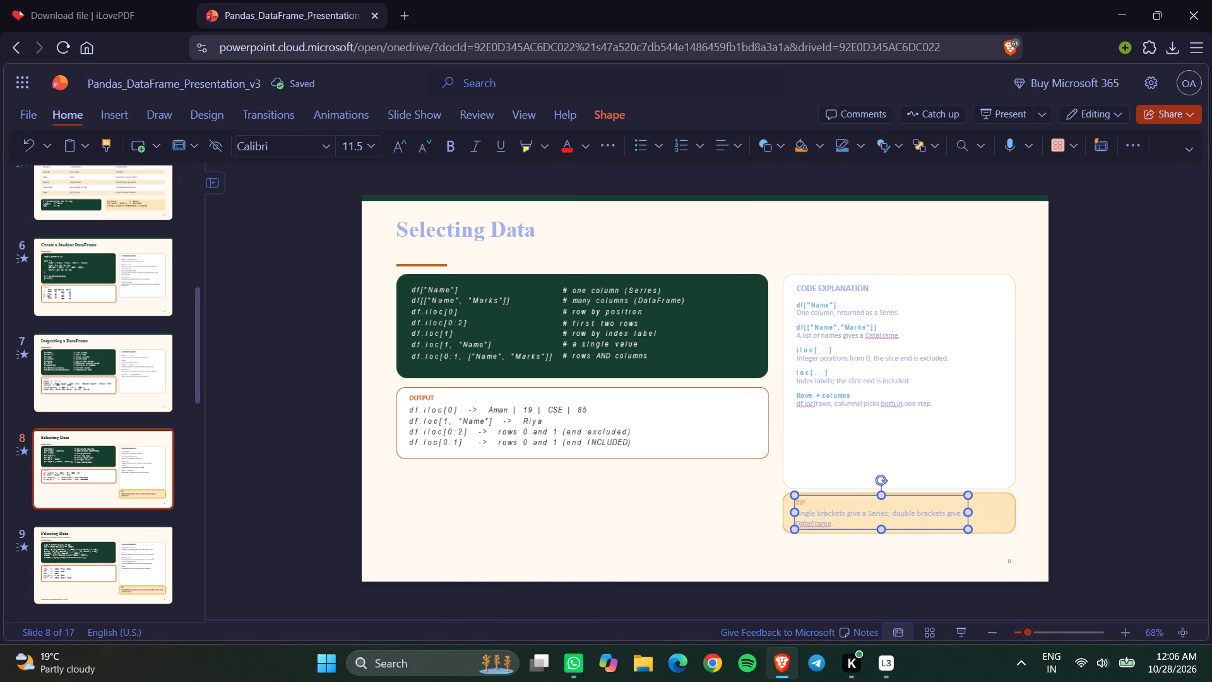
{"action": "key", "text": "Delete"}
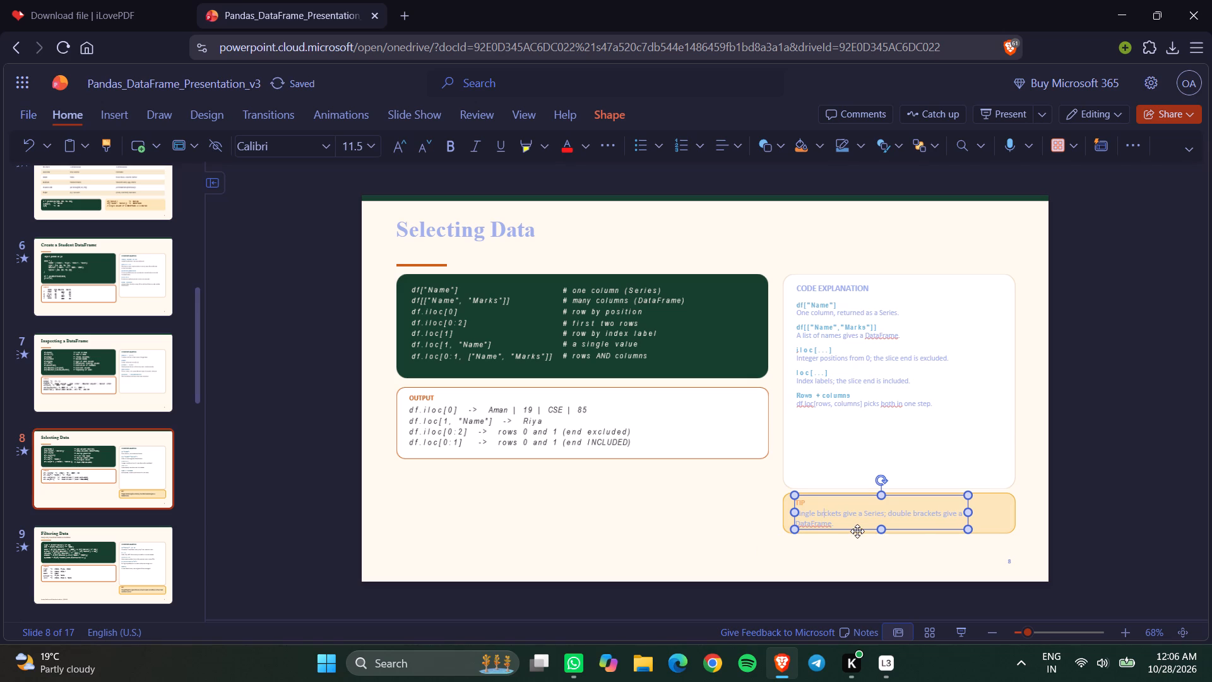
{"action": "left_click", "coordinate": [857, 531]}
{"action": "key", "text": "Delete"}
{"action": "left_click", "coordinate": [831, 513]}
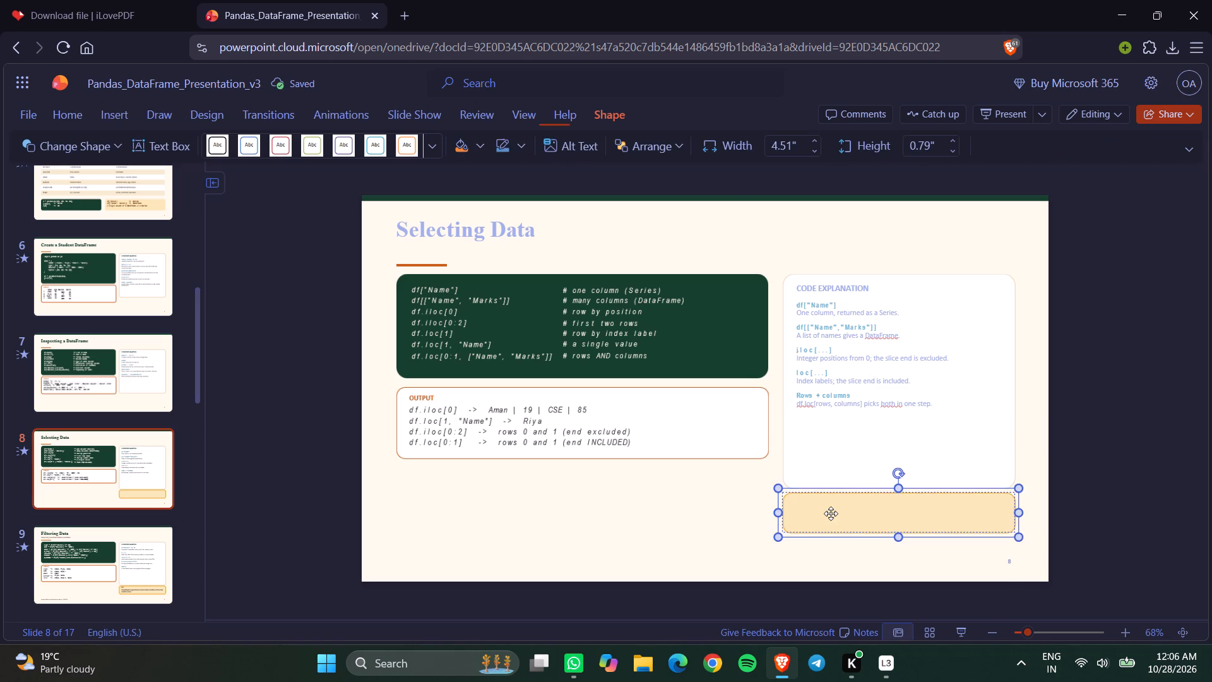
{"action": "key", "text": "Delete"}
Delete the subtitle "Keep only rows that match a condition" under the "Filtering Data" heading on slide 9.
{"action": "key", "text": "Right"}
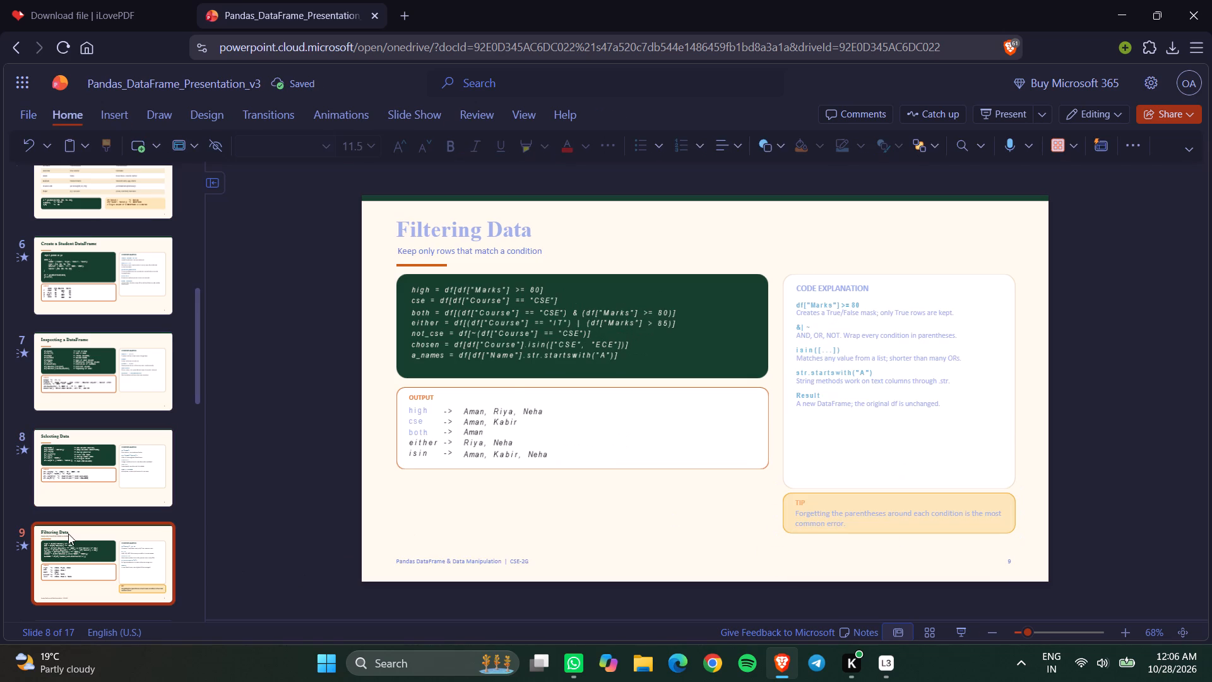
{"action": "left_click", "coordinate": [441, 254]}
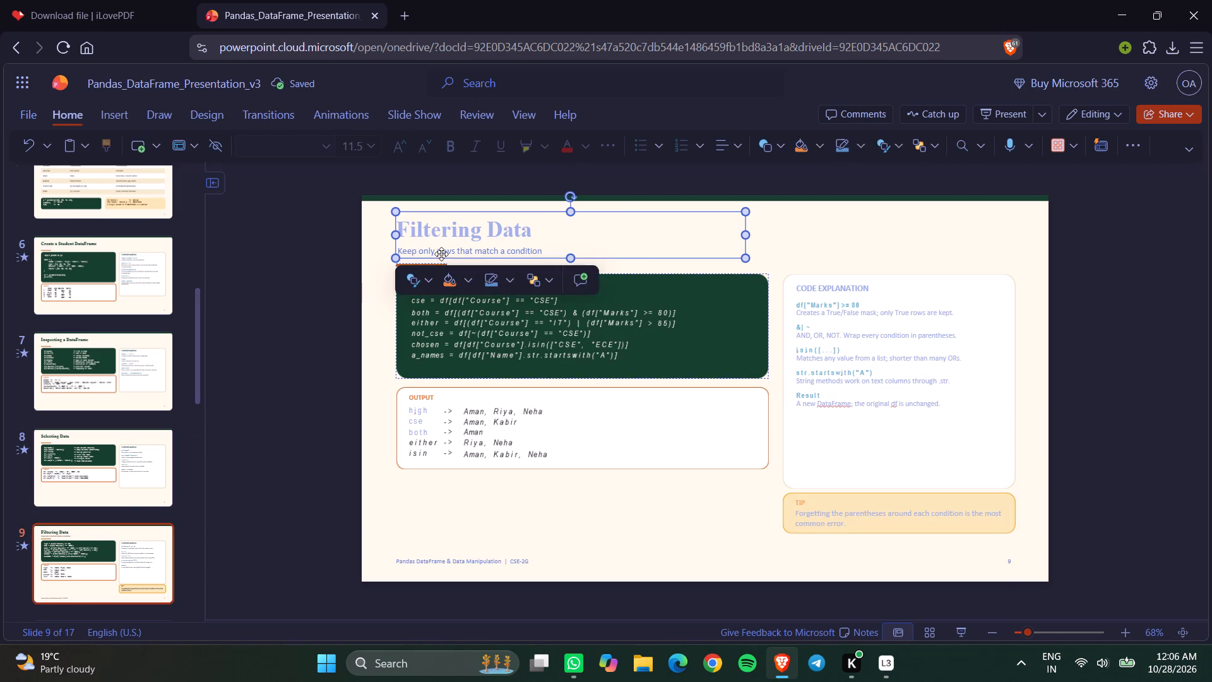
{"action": "left_click", "coordinate": [540, 250]}
{"action": "key", "text": "BackSpace"}
{"action": "key", "text": "BackSpace"}
{"action": "key", "text": "BackSpace"}
{"action": "key", "text": "BackSpace"}
{"action": "key", "text": "BackSpace"}
{"action": "key", "text": "BackSpace"}
{"action": "key", "text": "BackSpace"}
{"action": "key", "text": "BackSpace"}
{"action": "key", "text": "BackSpace"}
{"action": "key", "text": "BackSpace"}
{"action": "key", "text": "BackSpace"}
{"action": "key", "text": "BackSpace"}
{"action": "key", "text": "BackSpace"}
{"action": "key", "text": "BackSpace"}
{"action": "key", "text": "BackSpace"}
{"action": "key", "text": "BackSpace"}
{"action": "key", "text": "BackSpace"}
{"action": "key", "text": "BackSpace"}
{"action": "key", "text": "BackSpace"}
{"action": "key", "text": "BackSpace"}
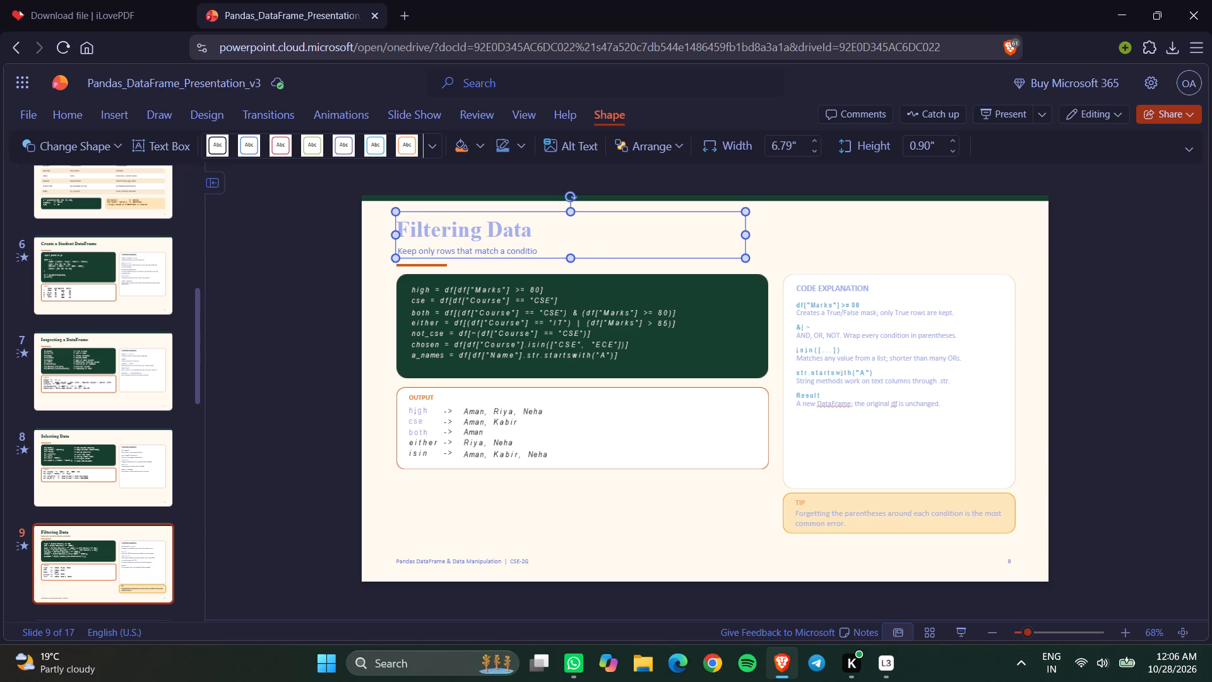
{"action": "key", "text": "BackSpace"}
{"action": "key", "text": "BackSpace"}
{"action": "key", "text": "BackSpace"}
{"action": "key", "text": "BackSpace"}
{"action": "key", "text": "BackSpace"}
{"action": "key", "text": "BackSpace"}
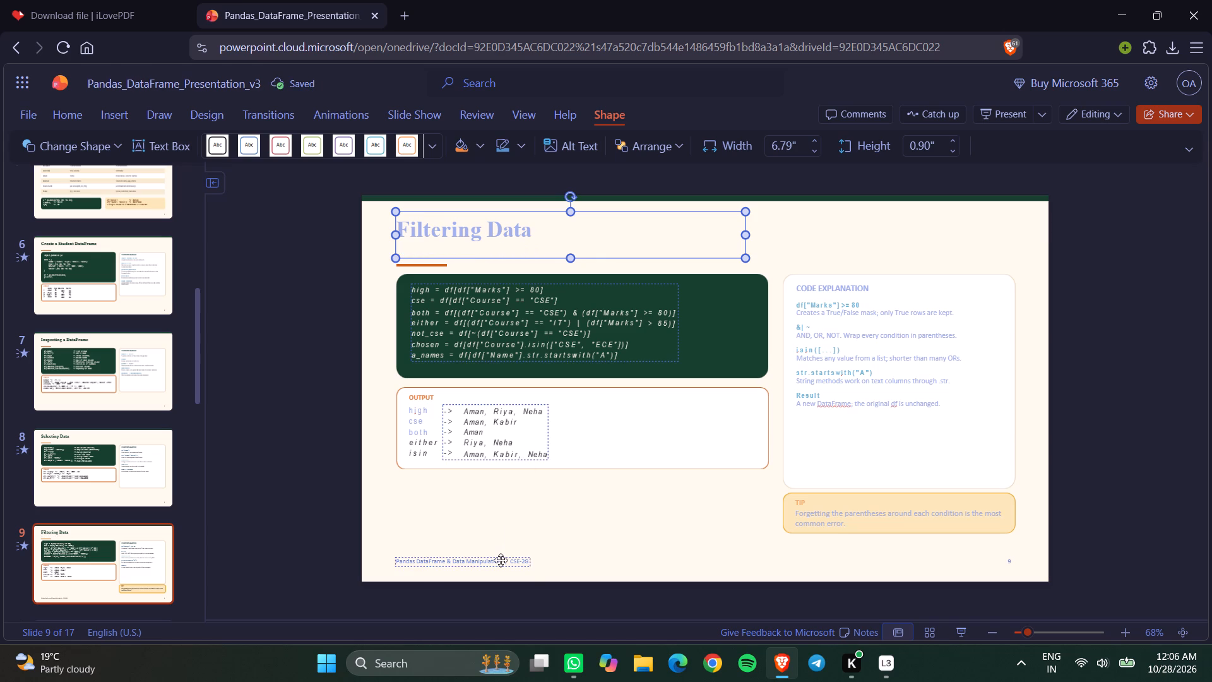
Delete the footer text box "Pandas DataFrame & Data Manipulation | CSE-2G" on slide 9.
{"action": "left_click", "coordinate": [501, 560]}
{"action": "key", "text": "Delete"}
Delete the tip callout below the Code Explanation card on slide 9, both its text and its orange box.
{"action": "left_click", "coordinate": [819, 522]}
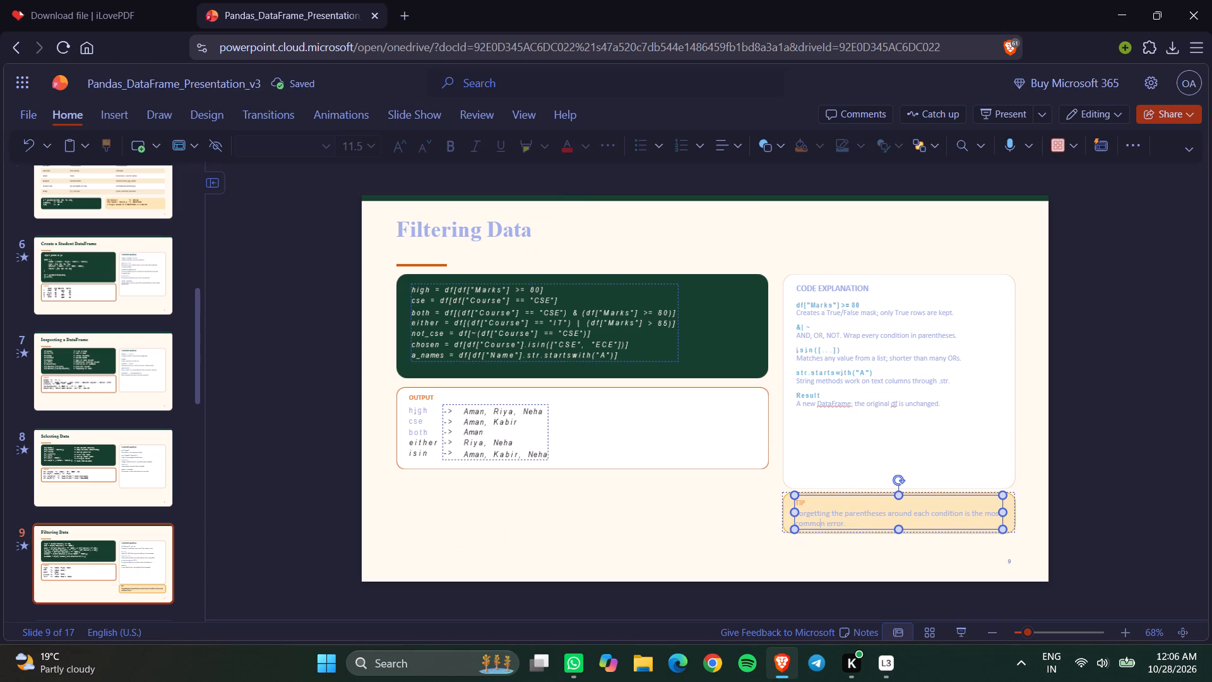
{"action": "left_click", "coordinate": [835, 527]}
{"action": "key", "text": "Delete"}
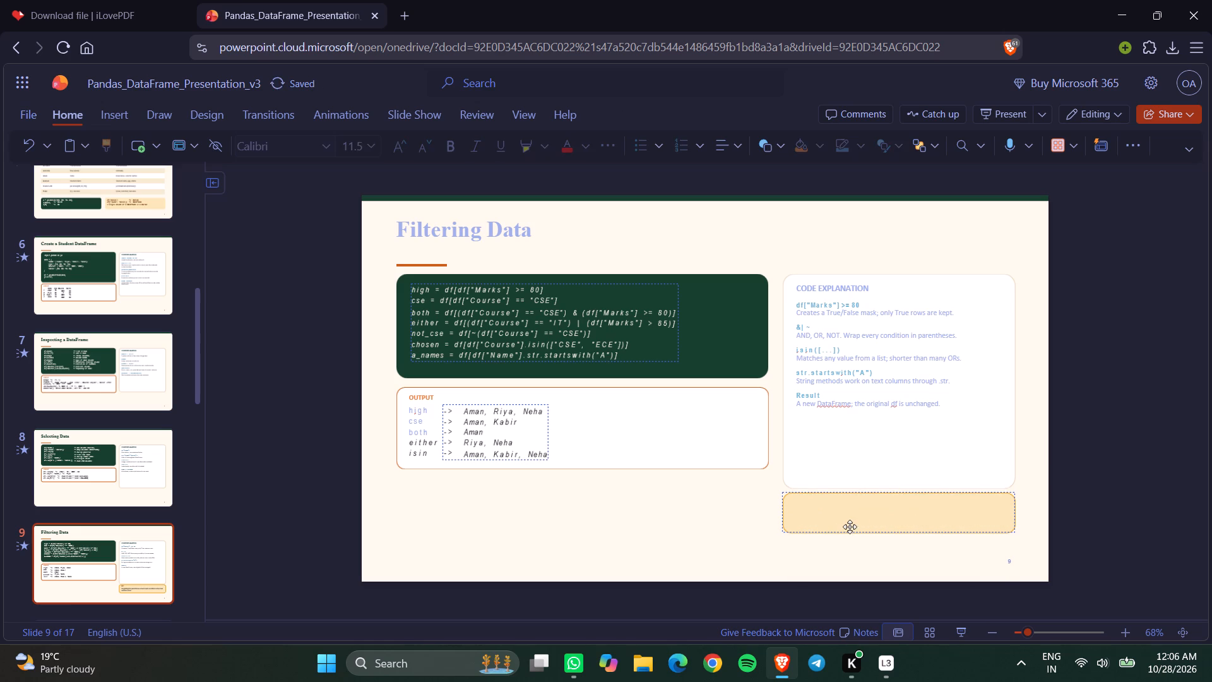
{"action": "left_click", "coordinate": [865, 526]}
{"action": "key", "text": "Delete"}
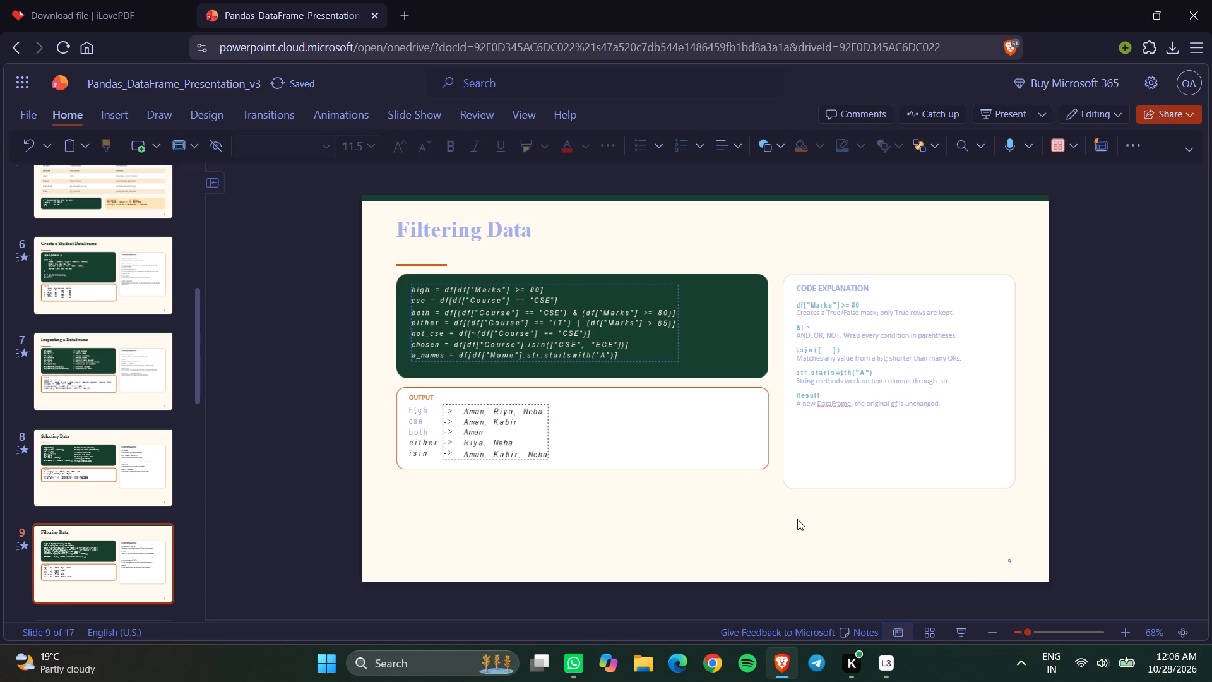
Delete the subtitle "Create new information from existing data" under the "Adding G Updating Columns" heading on slide 10.
{"action": "key", "text": "Right"}
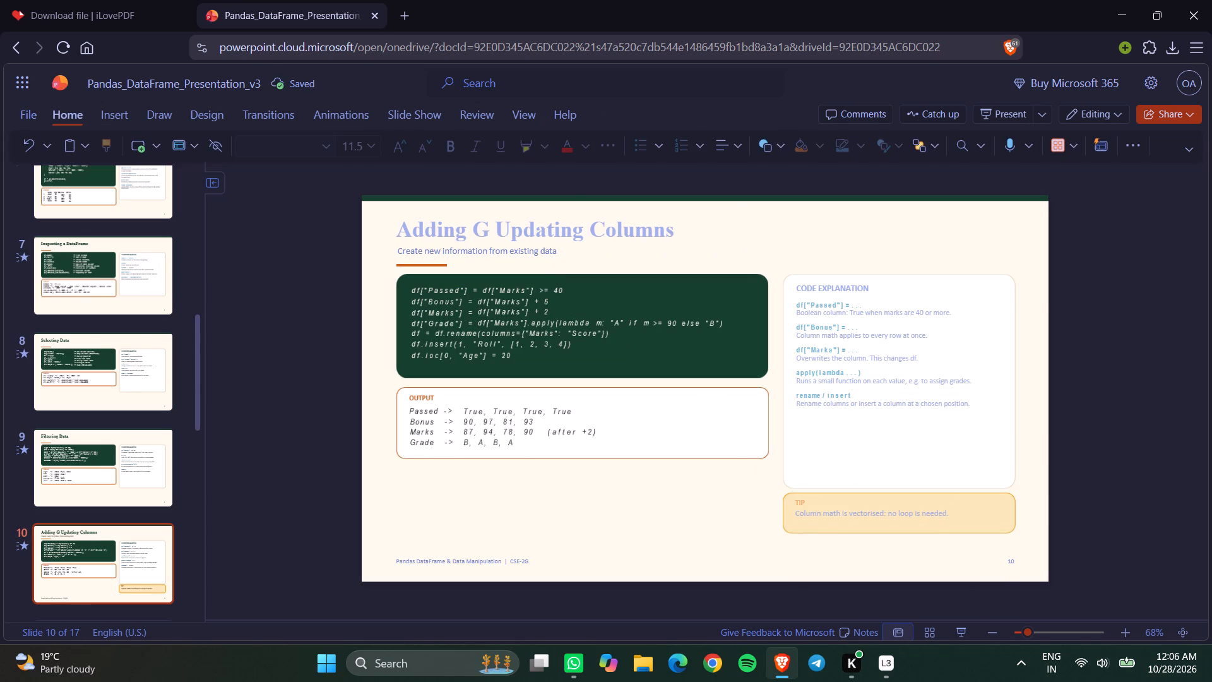
{"action": "left_click", "coordinate": [555, 253]}
{"action": "key", "text": "BackSpace"}
{"action": "key", "text": "BackSpace"}
{"action": "key", "text": "BackSpace"}
{"action": "key", "text": "BackSpace"}
{"action": "key", "text": "BackSpace"}
{"action": "key", "text": "BackSpace"}
{"action": "key", "text": "BackSpace"}
{"action": "key", "text": "BackSpace"}
{"action": "key", "text": "BackSpace"}
{"action": "key", "text": "BackSpace"}
{"action": "key", "text": "BackSpace"}
{"action": "key", "text": "BackSpace"}
{"action": "key", "text": "BackSpace"}
{"action": "key", "text": "BackSpace"}
{"action": "key", "text": "BackSpace"}
{"action": "key", "text": "BackSpace"}
{"action": "key", "text": "BackSpace"}
{"action": "key", "text": "BackSpace"}
{"action": "key", "text": "BackSpace"}
{"action": "key", "text": "BackSpace"}
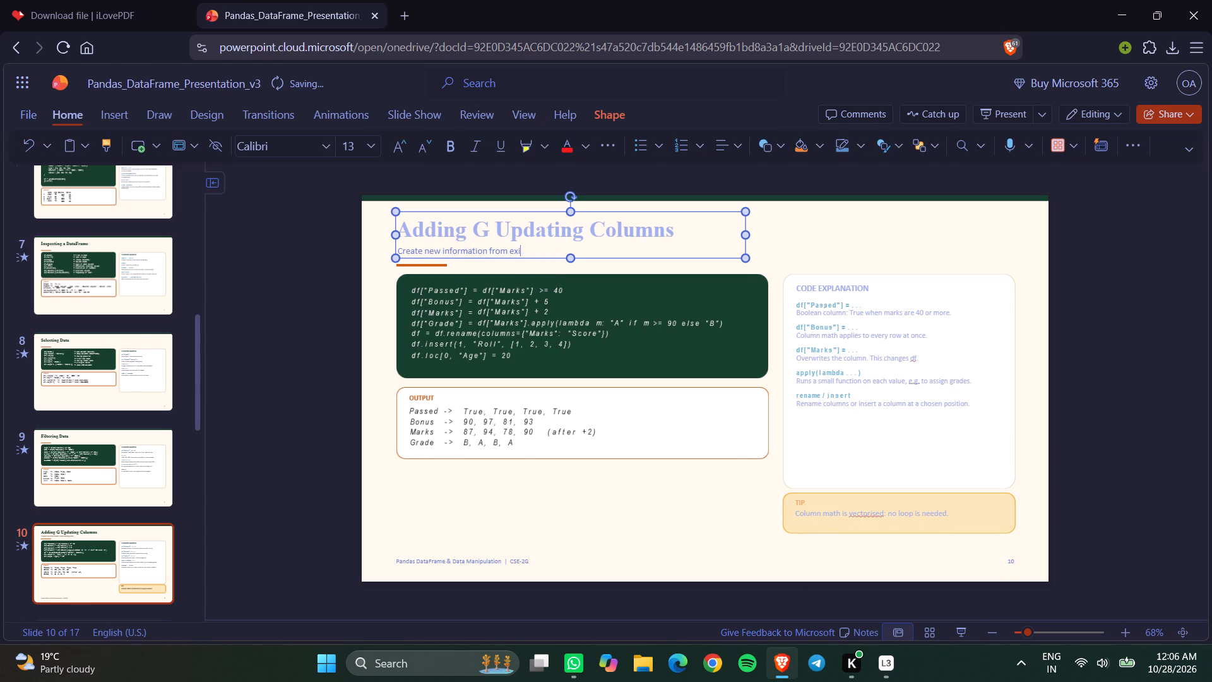
{"action": "key", "text": "BackSpace"}
{"action": "key", "text": "BackSpace"}
{"action": "key", "text": "BackSpace"}
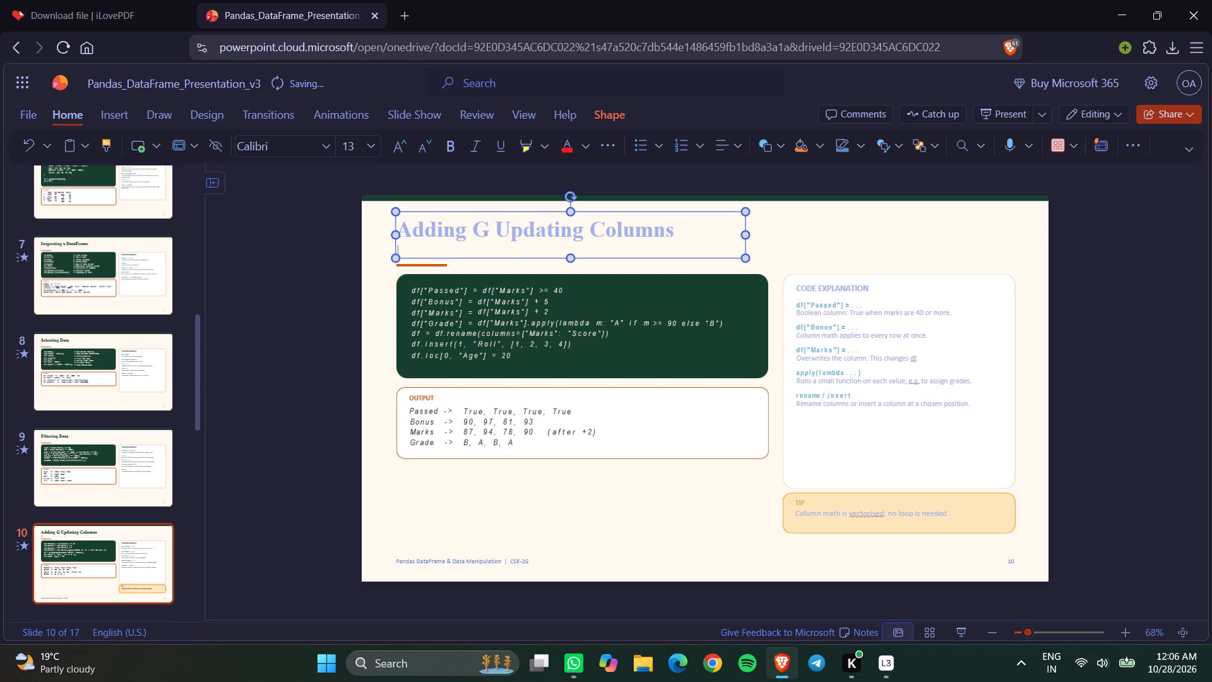
Delete the footer text box "Pandas DataFrame & Data Manipulation | CSE-2G" on slide 10.
{"action": "left_click", "coordinate": [480, 561]}
{"action": "key", "text": "Delete"}
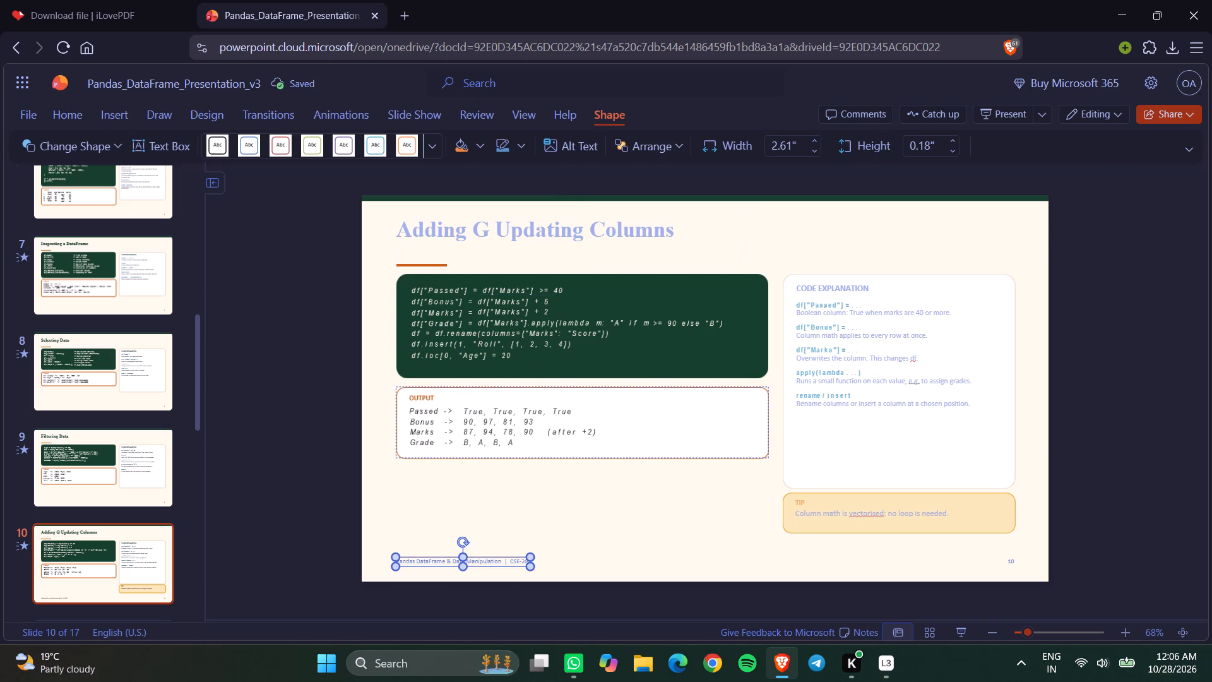
Delete the tip callout below the Code Explanation card on slide 10, both its orange box and its text.
{"action": "left_click", "coordinate": [879, 523]}
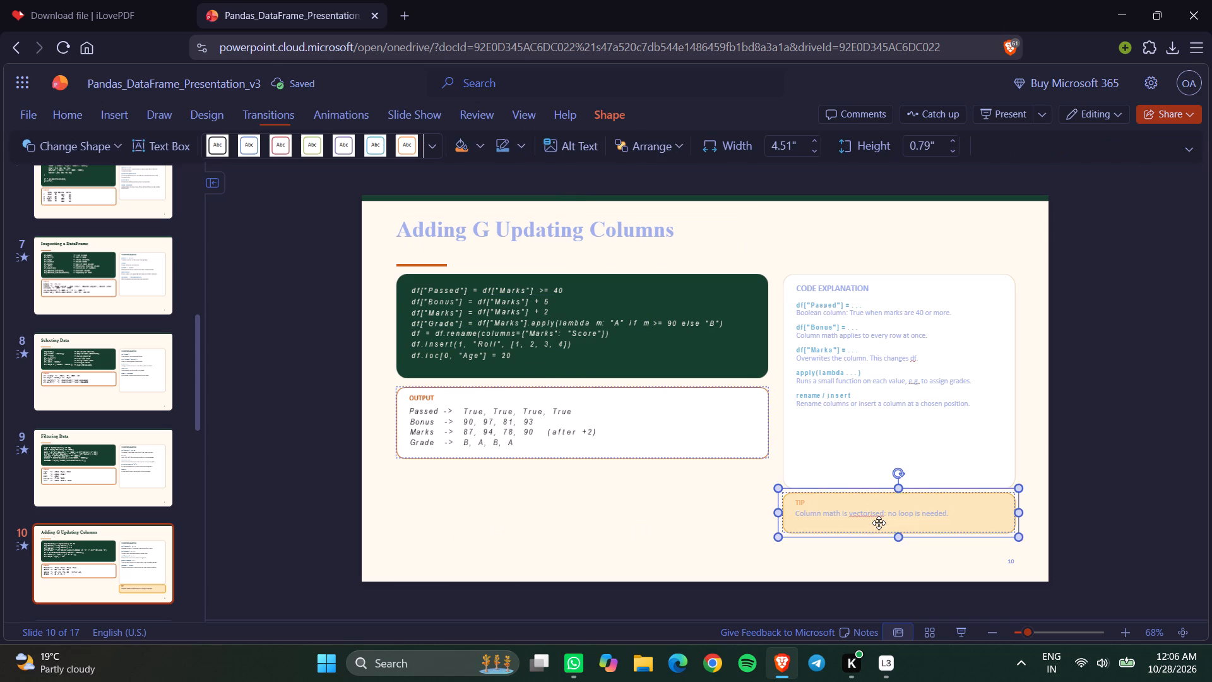
{"action": "key", "text": "Delete"}
{"action": "left_click", "coordinate": [867, 519]}
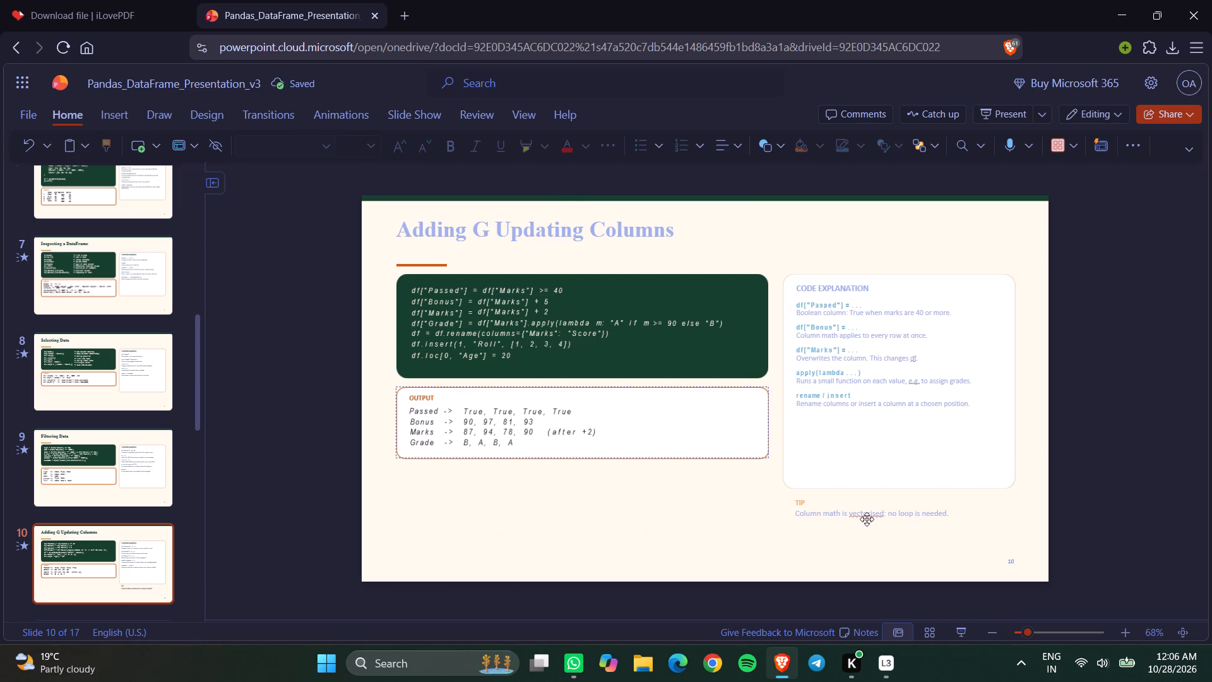
{"action": "key", "text": "Delete"}
Delete the subtitle "Use drop() to remove data" under the "Deleting Columns or Rows" heading on slide 11.
{"action": "key", "text": "Right"}
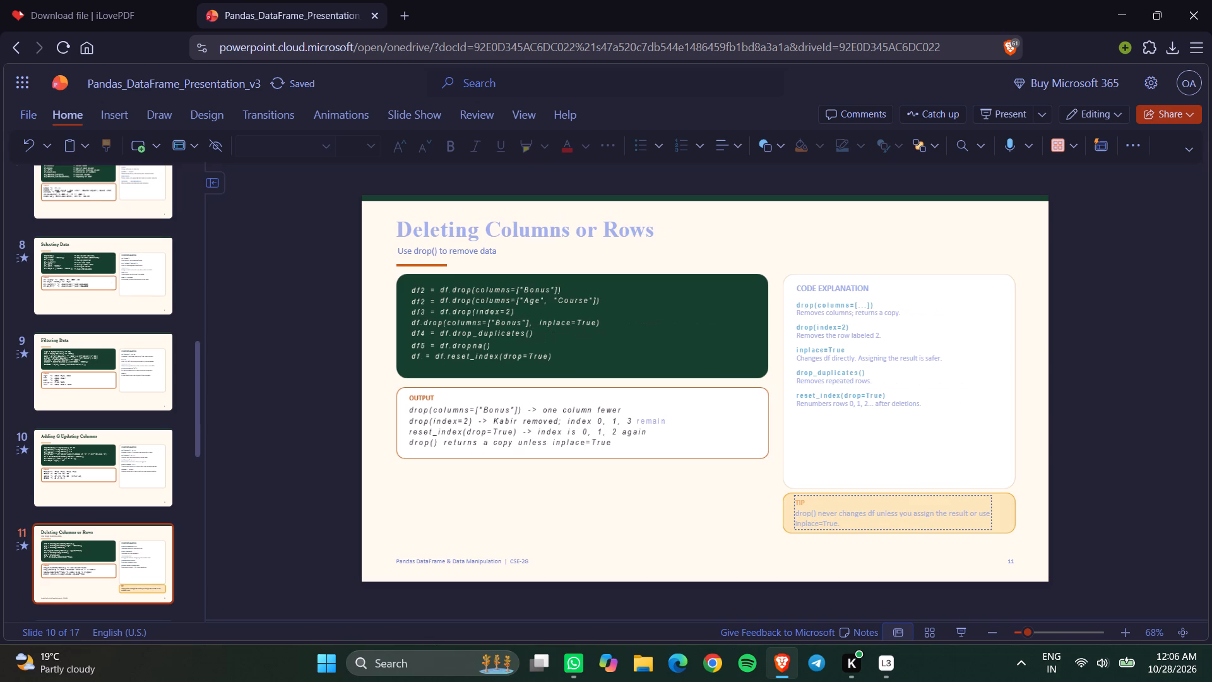
{"action": "left_click", "coordinate": [497, 253]}
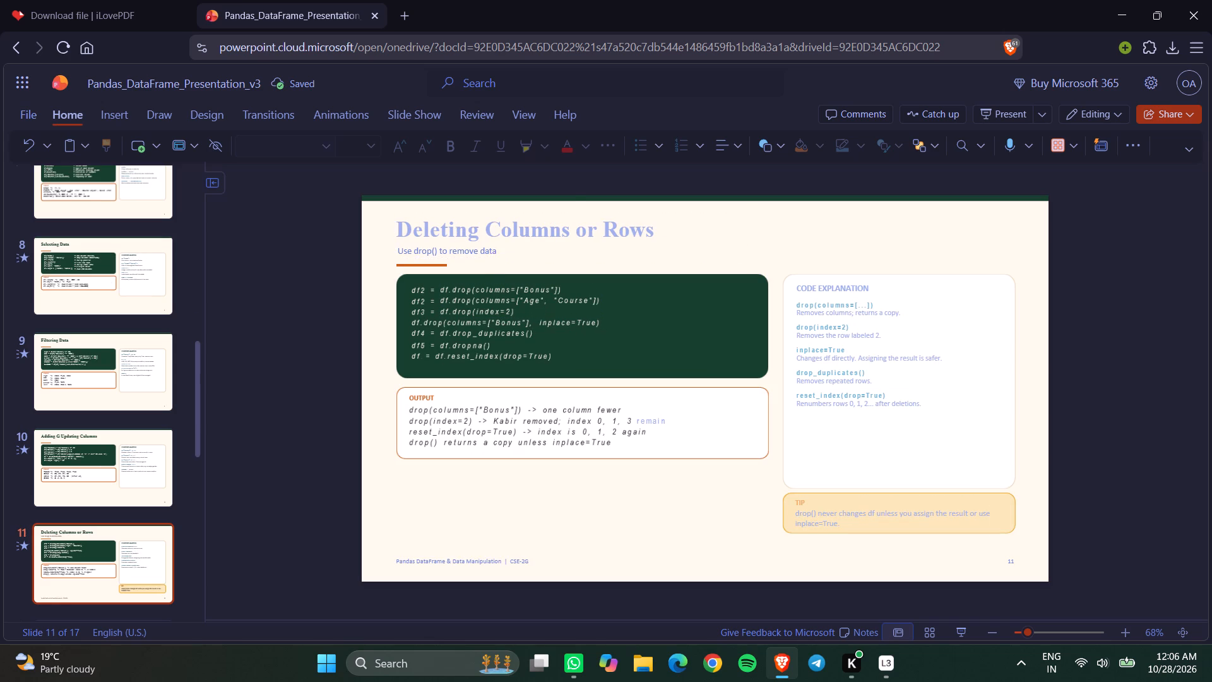
{"action": "key", "text": "BackSpace"}
{"action": "key", "text": "BackSpace"}
{"action": "key", "text": "BackSpace"}
{"action": "key", "text": "BackSpace"}
{"action": "key", "text": "BackSpace"}
{"action": "key", "text": "BackSpace"}
{"action": "key", "text": "BackSpace"}
{"action": "key", "text": "BackSpace"}
{"action": "key", "text": "BackSpace"}
{"action": "key", "text": "BackSpace"}
{"action": "key", "text": "BackSpace"}
{"action": "key", "text": "BackSpace"}
{"action": "key", "text": "BackSpace"}
{"action": "key", "text": "BackSpace"}
{"action": "key", "text": "BackSpace"}
{"action": "key", "text": "BackSpace"}
{"action": "key", "text": "BackSpace"}
{"action": "key", "text": "BackSpace"}
{"action": "key", "text": "BackSpace"}
{"action": "key", "text": "BackSpace"}
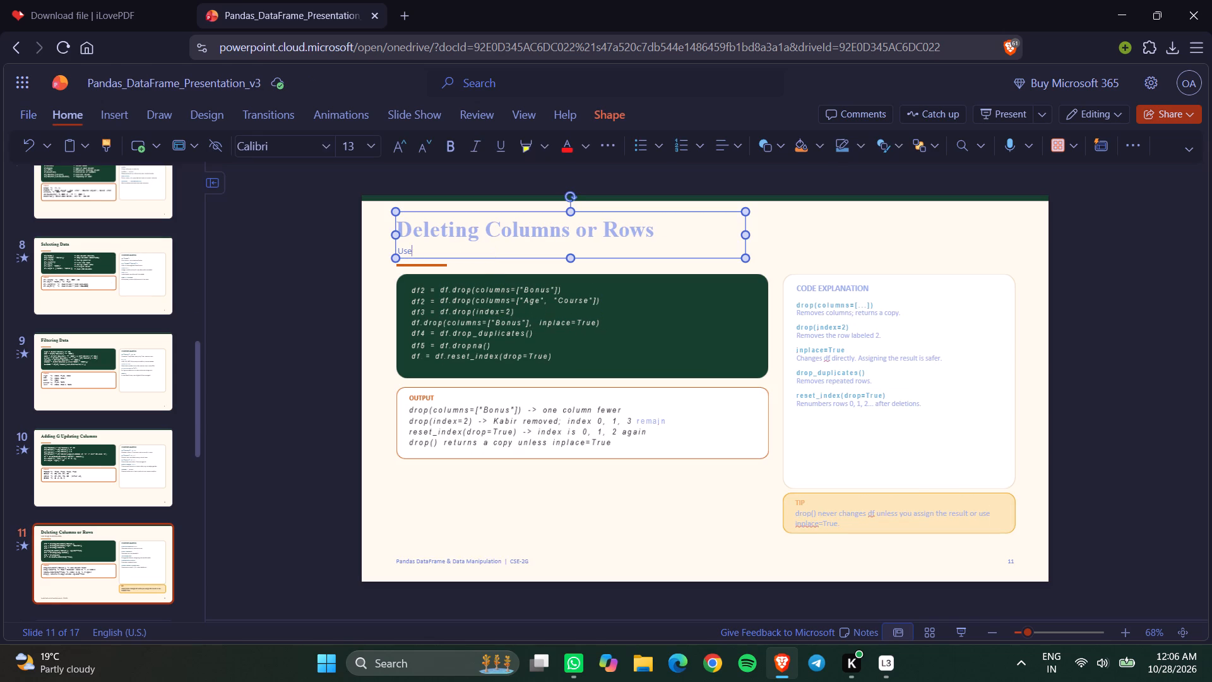
{"action": "key", "text": "BackSpace"}
{"action": "key", "text": "BackSpace"}
{"action": "key", "text": "BackSpace"}
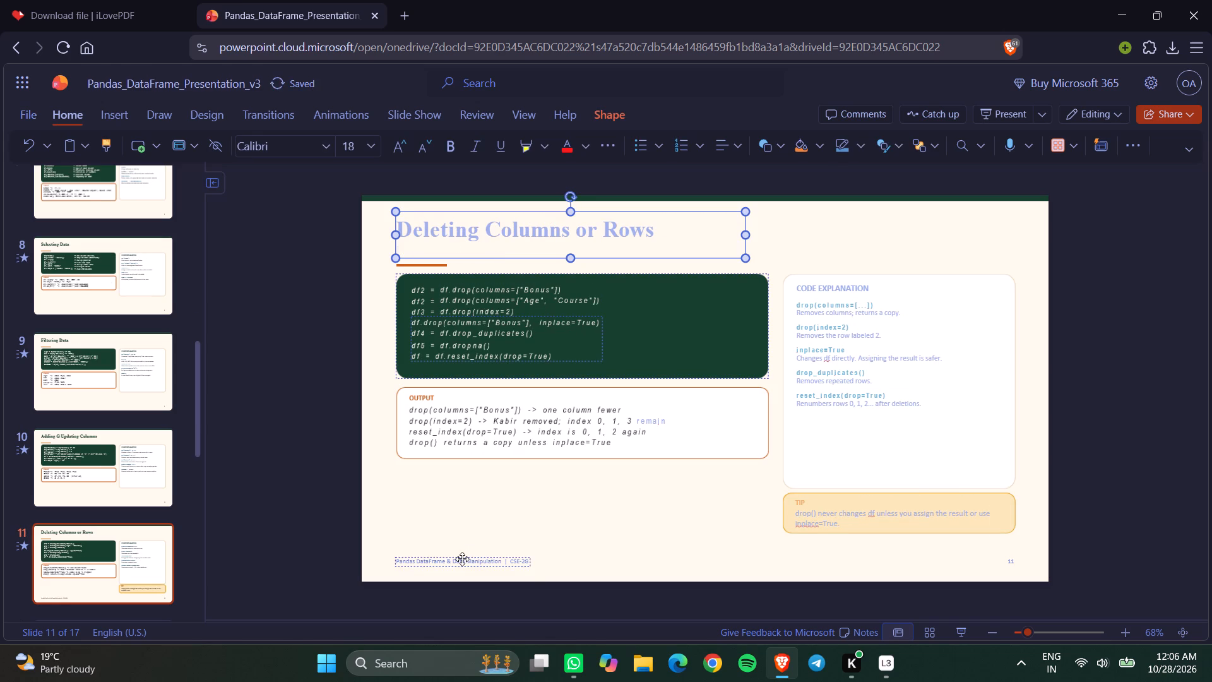
Delete the footer text box "Pandas DataFrame & Data Manipulation | CSE-2G" on slide 11.
{"action": "left_click", "coordinate": [462, 559]}
{"action": "key", "text": "Delete"}
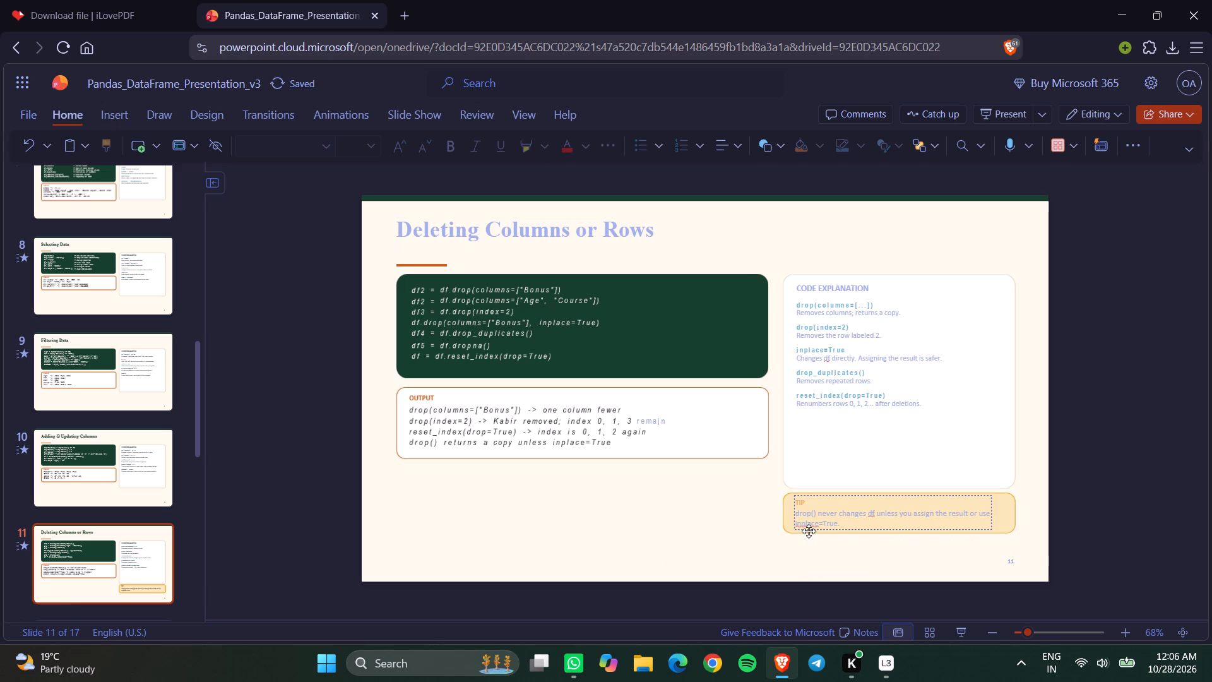
Delete the tip callout below the Code Explanation card on slide 11, both its text and its orange box.
{"action": "left_click", "coordinate": [809, 531]}
{"action": "key", "text": "Delete"}
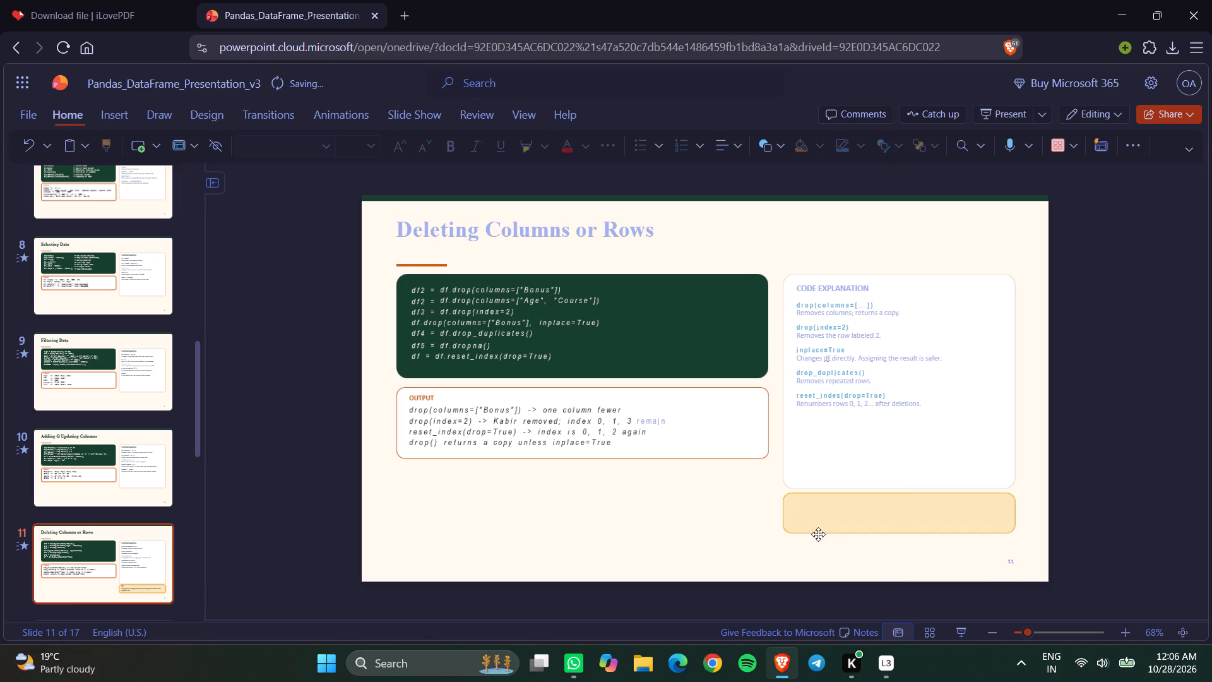
{"action": "left_click", "coordinate": [818, 534]}
{"action": "key", "text": "Delete"}
Delete the subtitle "Order, summarize and group your data" under the "Sorting G Quick Statistics" heading on slide 12.
{"action": "key", "text": "Right"}
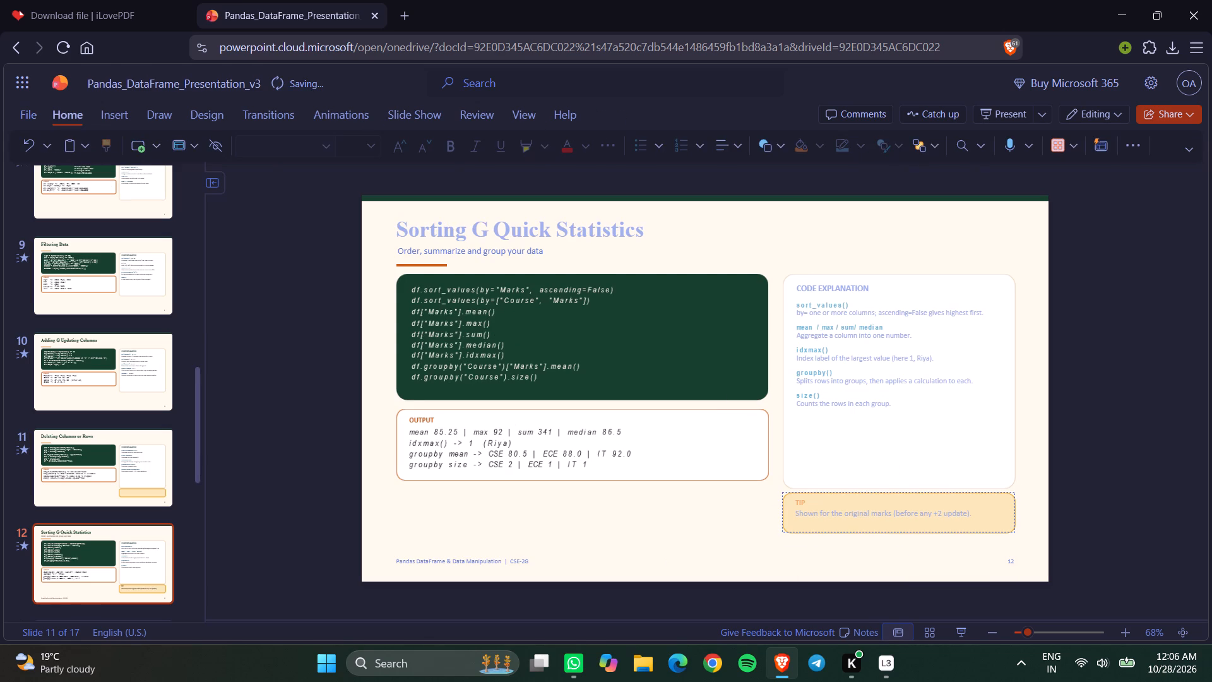
{"action": "left_click", "coordinate": [542, 251]}
{"action": "key", "text": "BackSpace"}
{"action": "key", "text": "BackSpace"}
{"action": "key", "text": "BackSpace"}
{"action": "key", "text": "BackSpace"}
{"action": "key", "text": "BackSpace"}
{"action": "key", "text": "BackSpace"}
{"action": "key", "text": "BackSpace"}
{"action": "key", "text": "BackSpace"}
{"action": "key", "text": "BackSpace"}
{"action": "key", "text": "BackSpace"}
{"action": "key", "text": "BackSpace"}
{"action": "key", "text": "BackSpace"}
{"action": "key", "text": "BackSpace"}
{"action": "key", "text": "BackSpace"}
{"action": "key", "text": "BackSpace"}
{"action": "key", "text": "BackSpace"}
{"action": "key", "text": "BackSpace"}
{"action": "key", "text": "BackSpace"}
{"action": "key", "text": "BackSpace"}
{"action": "key", "text": "BackSpace"}
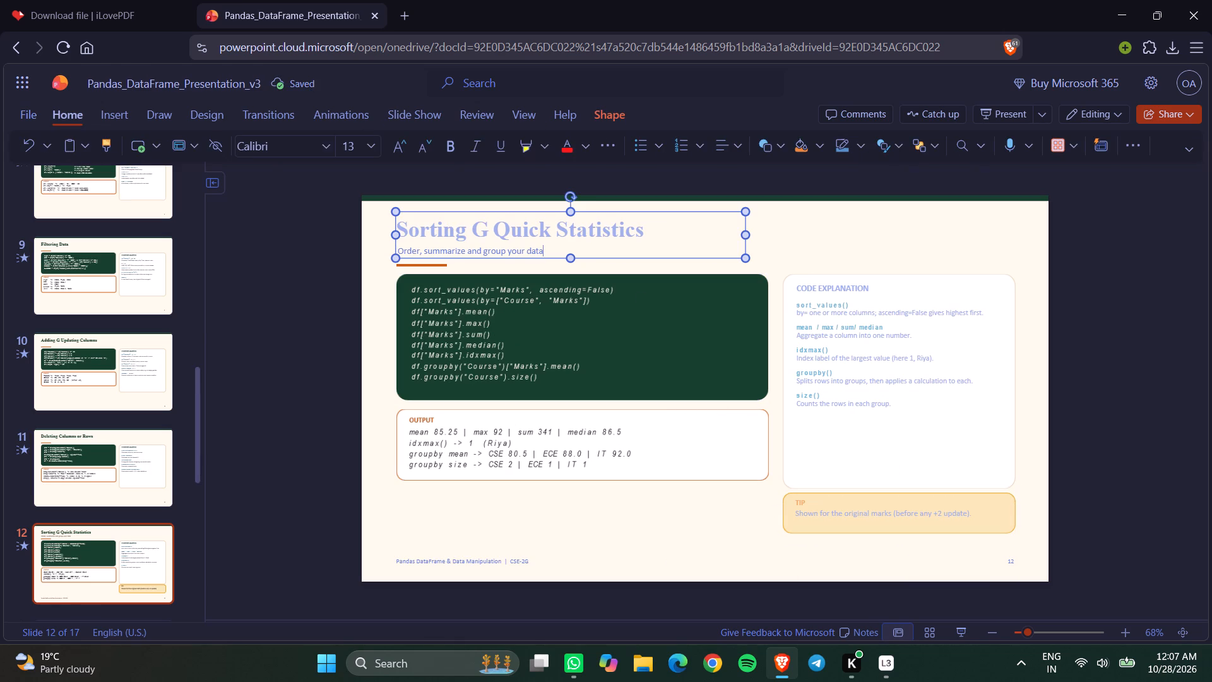
{"action": "key", "text": "BackSpace"}
{"action": "key", "text": "BackSpace"}
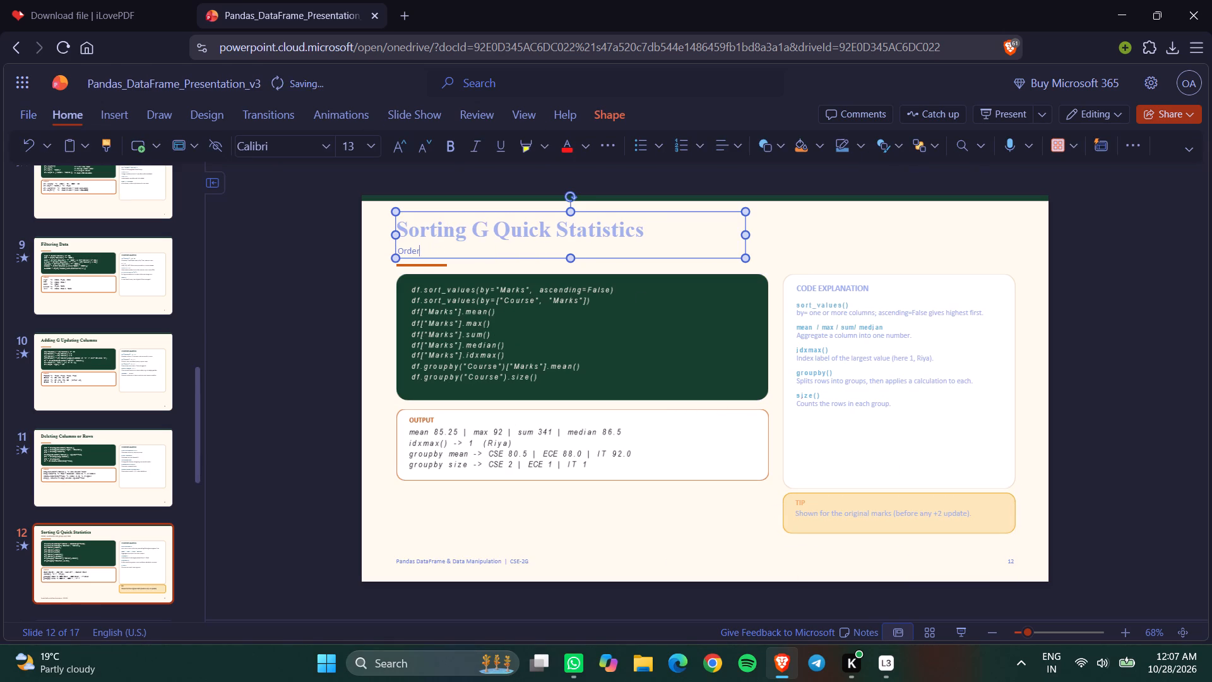
{"action": "key", "text": "BackSpace"}
{"action": "key", "text": "BackSpace"}
{"action": "key", "text": "BackSpace"}
{"action": "key", "text": "BackSpace"}
{"action": "key", "text": "BackSpace"}
Delete the footer text box "Pandas DataFrame & Data Manipulation | CSE-2G" on slide 12.
{"action": "left_click", "coordinate": [475, 561]}
{"action": "key", "text": "Delete"}
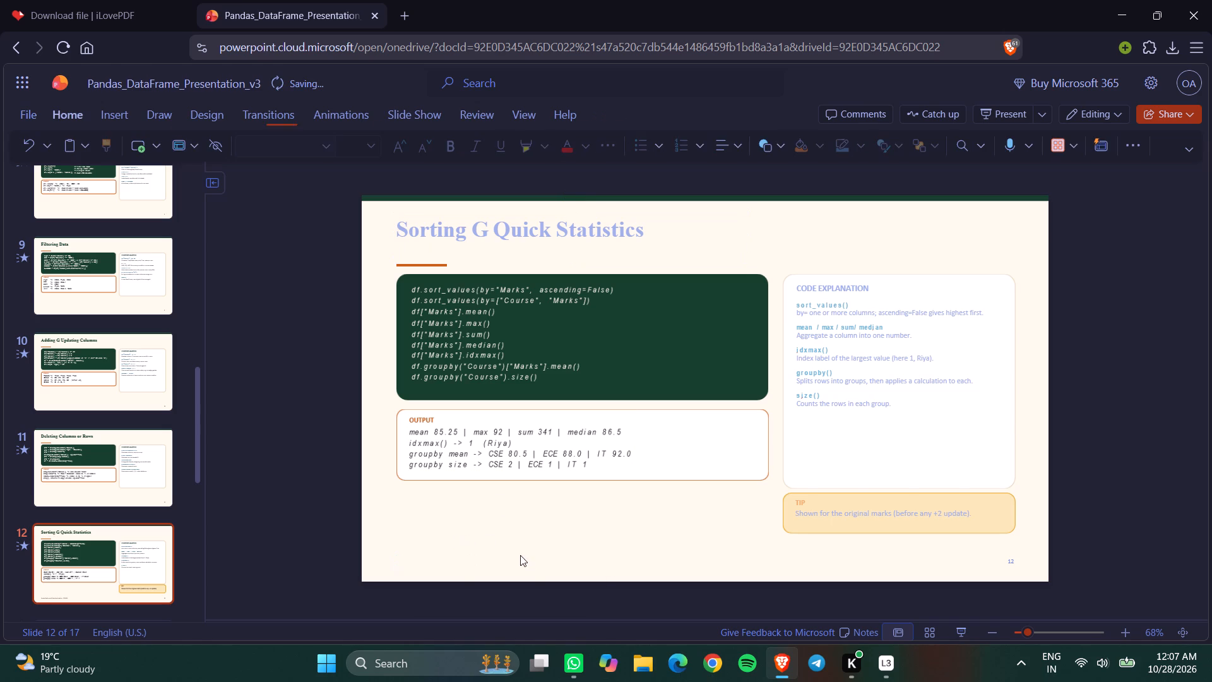
Delete the tip callout below the Code Explanation card on slide 12, both its text and its orange box.
{"action": "left_click", "coordinate": [843, 513]}
{"action": "left_click", "coordinate": [842, 519]}
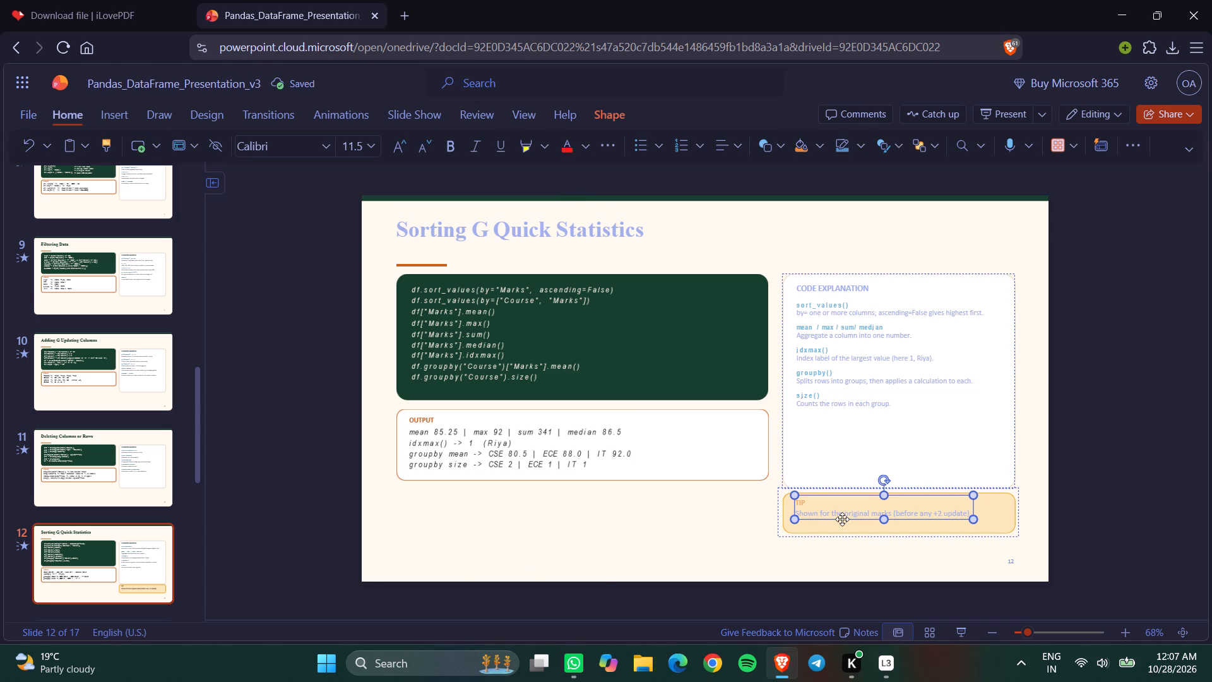
{"action": "key", "text": "Delete"}
{"action": "left_click", "coordinate": [847, 532]}
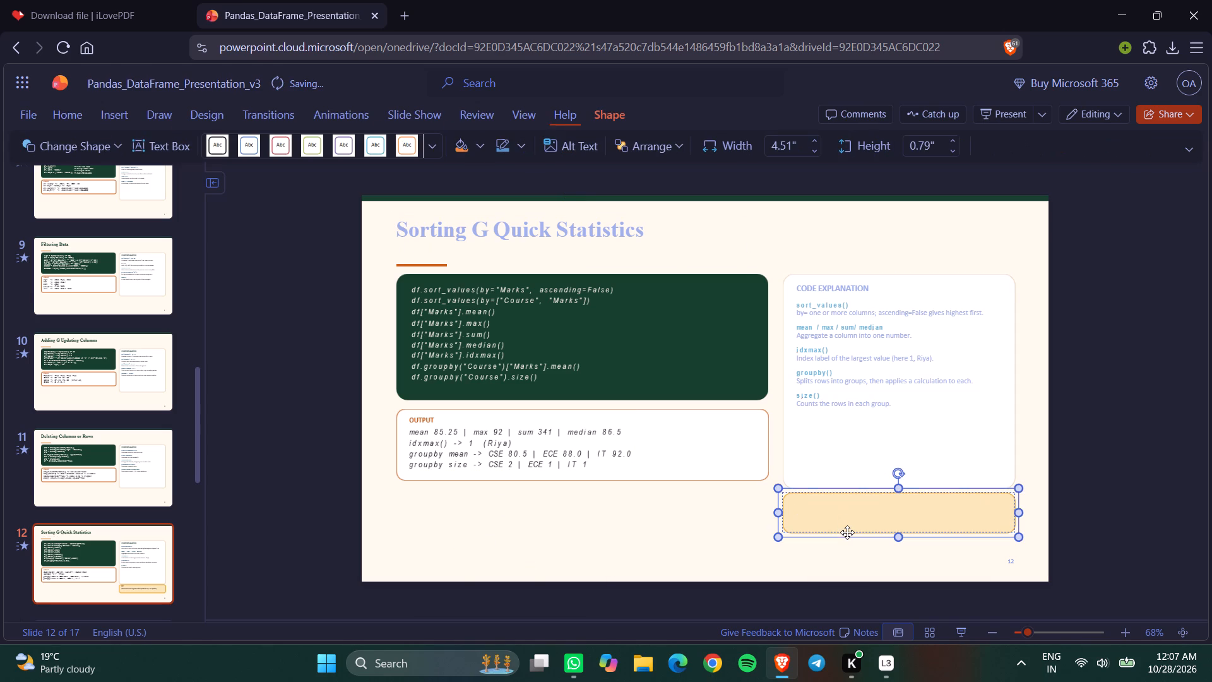
{"action": "key", "text": "Delete"}
Delete the subtitle "Real data is rarely perfect" under the "Missing Values G Files" heading on slide 13.
{"action": "key", "text": "Right"}
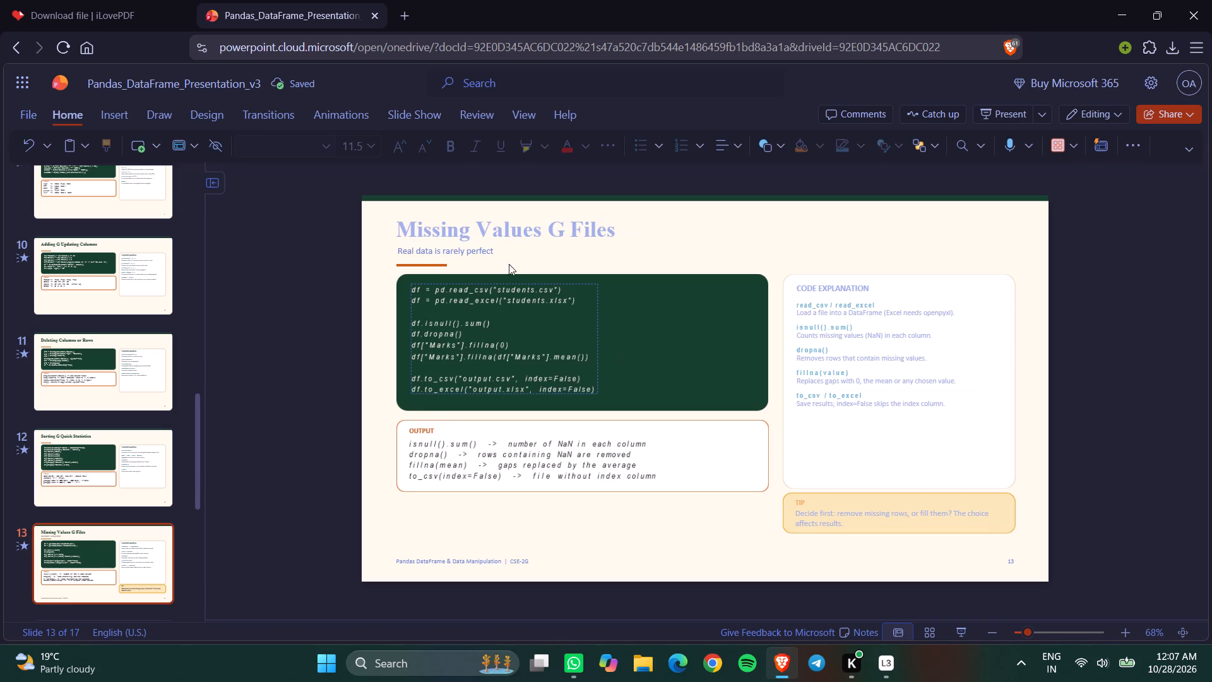
{"action": "left_click", "coordinate": [493, 251]}
{"action": "key", "text": "BackSpace"}
{"action": "key", "text": "BackSpace"}
{"action": "key", "text": "BackSpace"}
{"action": "key", "text": "BackSpace"}
{"action": "key", "text": "BackSpace"}
{"action": "key", "text": "BackSpace"}
{"action": "key", "text": "BackSpace"}
{"action": "key", "text": "BackSpace"}
{"action": "key", "text": "BackSpace"}
{"action": "key", "text": "BackSpace"}
{"action": "key", "text": "BackSpace"}
{"action": "key", "text": "BackSpace"}
{"action": "key", "text": "BackSpace"}
{"action": "key", "text": "BackSpace"}
{"action": "key", "text": "BackSpace"}
{"action": "key", "text": "BackSpace"}
{"action": "key", "text": "BackSpace"}
{"action": "key", "text": "BackSpace"}
{"action": "key", "text": "BackSpace"}
{"action": "key", "text": "BackSpace"}
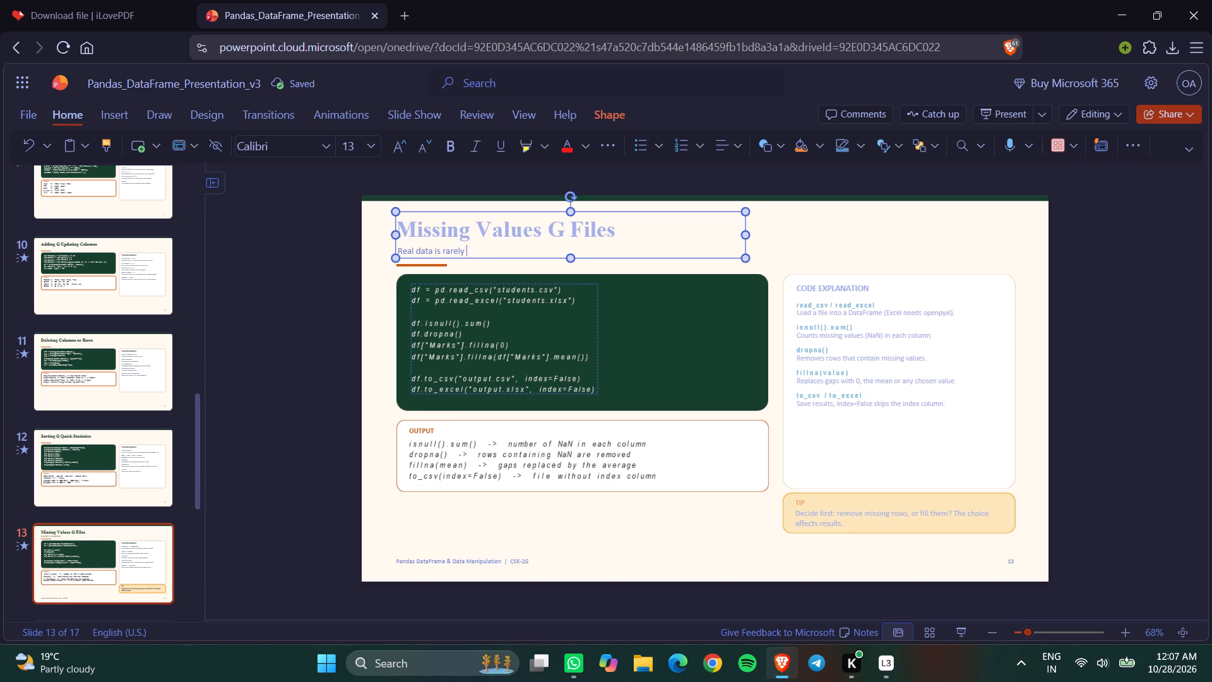
{"action": "key", "text": "BackSpace"}
{"action": "key", "text": "BackSpace"}
{"action": "key", "text": "BackSpace"}
{"action": "key", "text": "BackSpace"}
{"action": "key", "text": "BackSpace"}
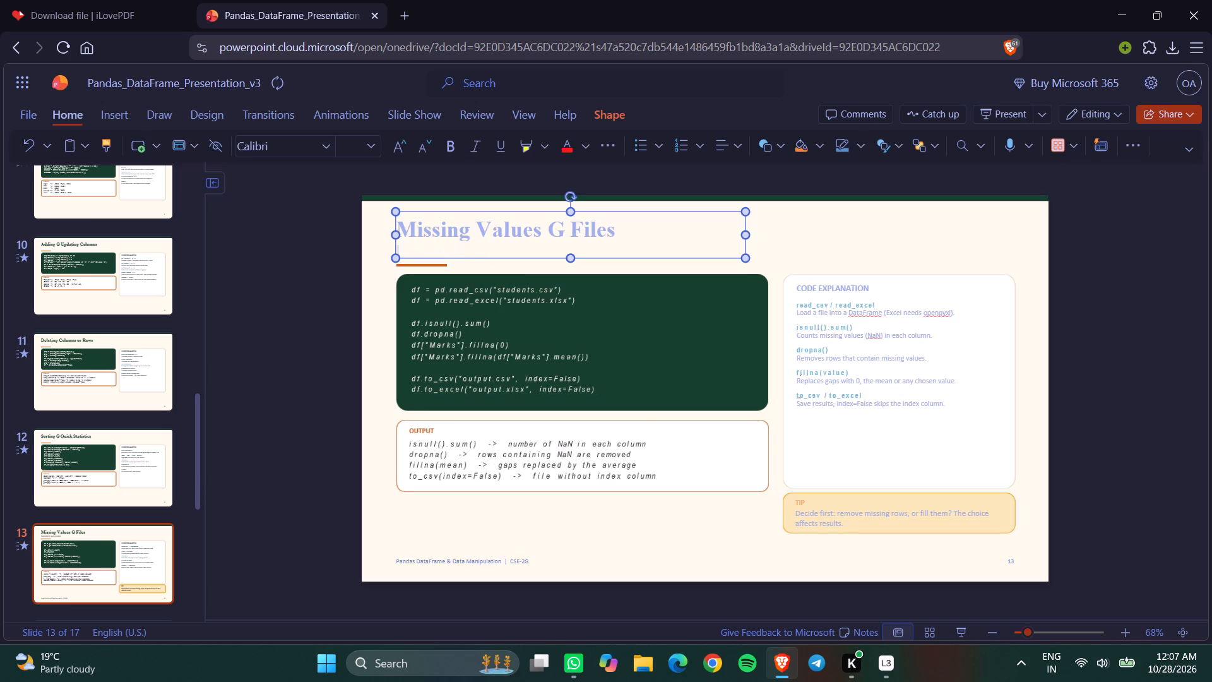
Delete the footer text box "Pandas DataFrame & Data Manipulation | CSE-2G" on slide 13.
{"action": "left_click", "coordinate": [454, 559]}
{"action": "key", "text": "Delete"}
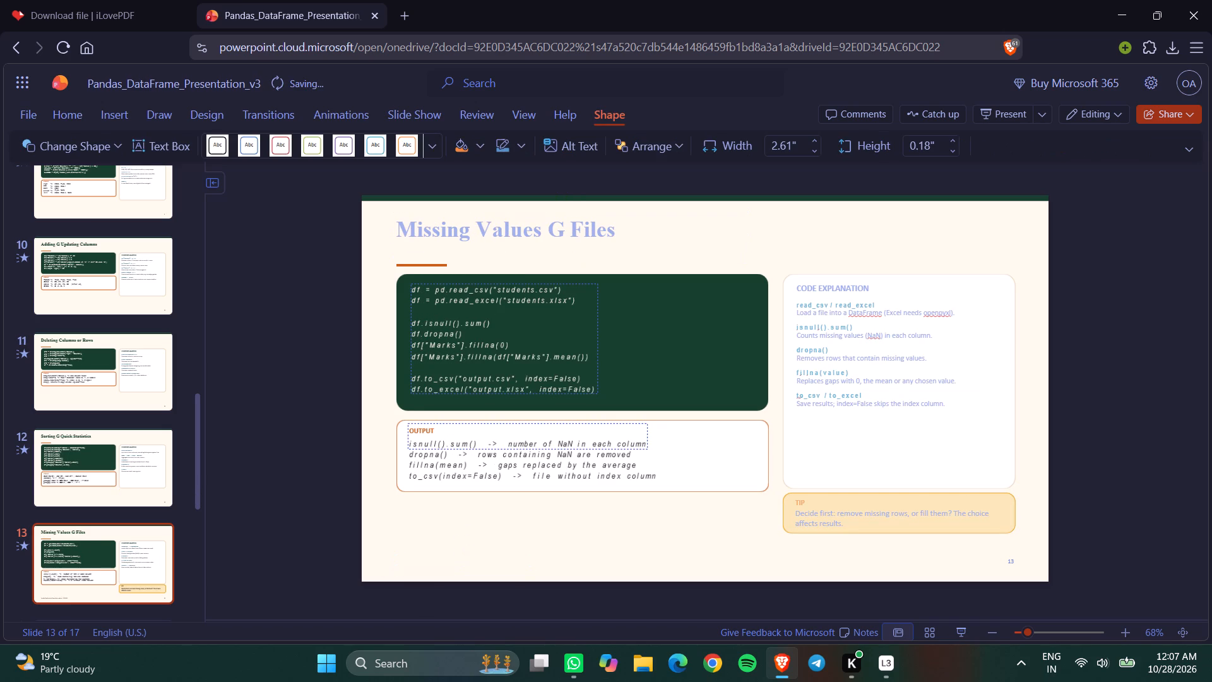
Delete the tip callout below the Code Explanation card on slide 13, both its text and its orange box.
{"action": "left_click", "coordinate": [816, 528]}
{"action": "key", "text": "Delete"}
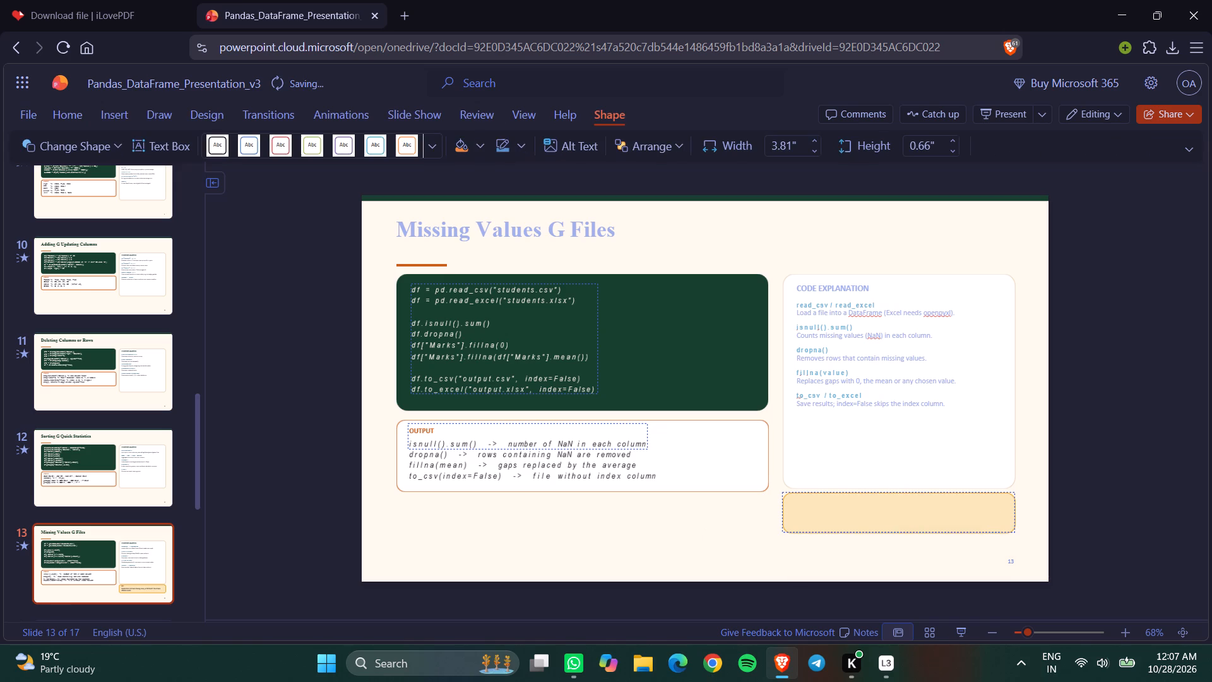
{"action": "left_click", "coordinate": [829, 529]}
{"action": "key", "text": "Delete"}
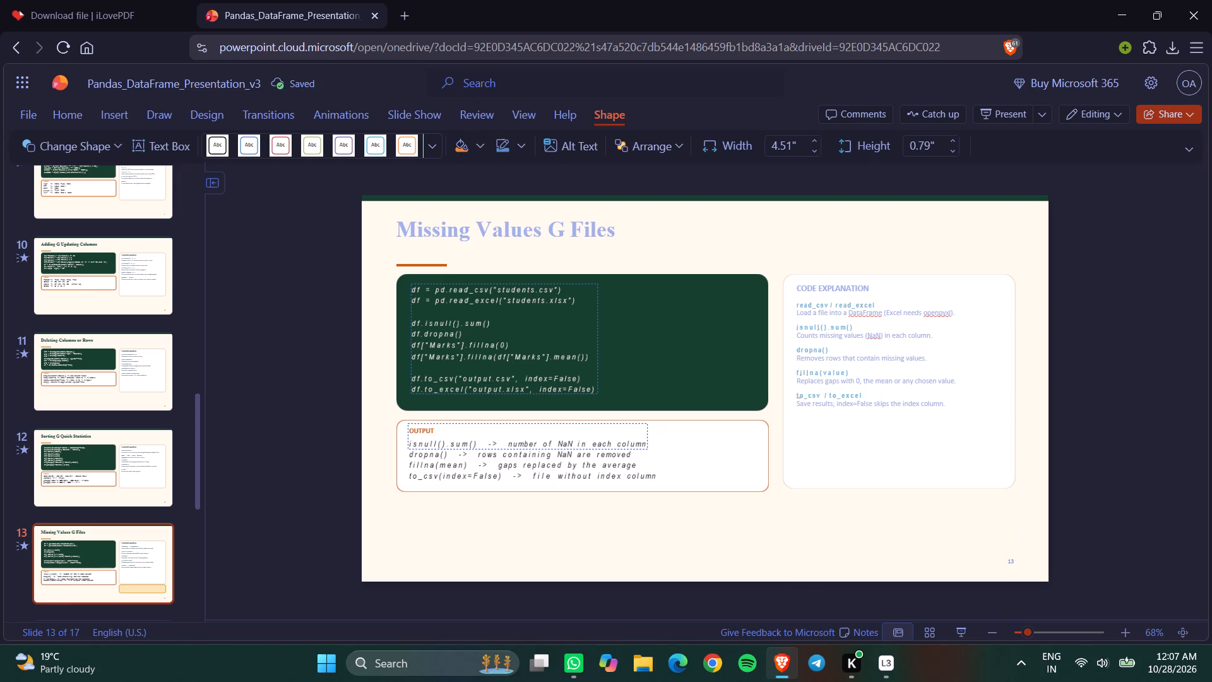
Delete the subtitle "A practical sequence of operations (original df)" under the "Mini Example: Find Top Students" heading on slide 14.
{"action": "key", "text": "Right"}
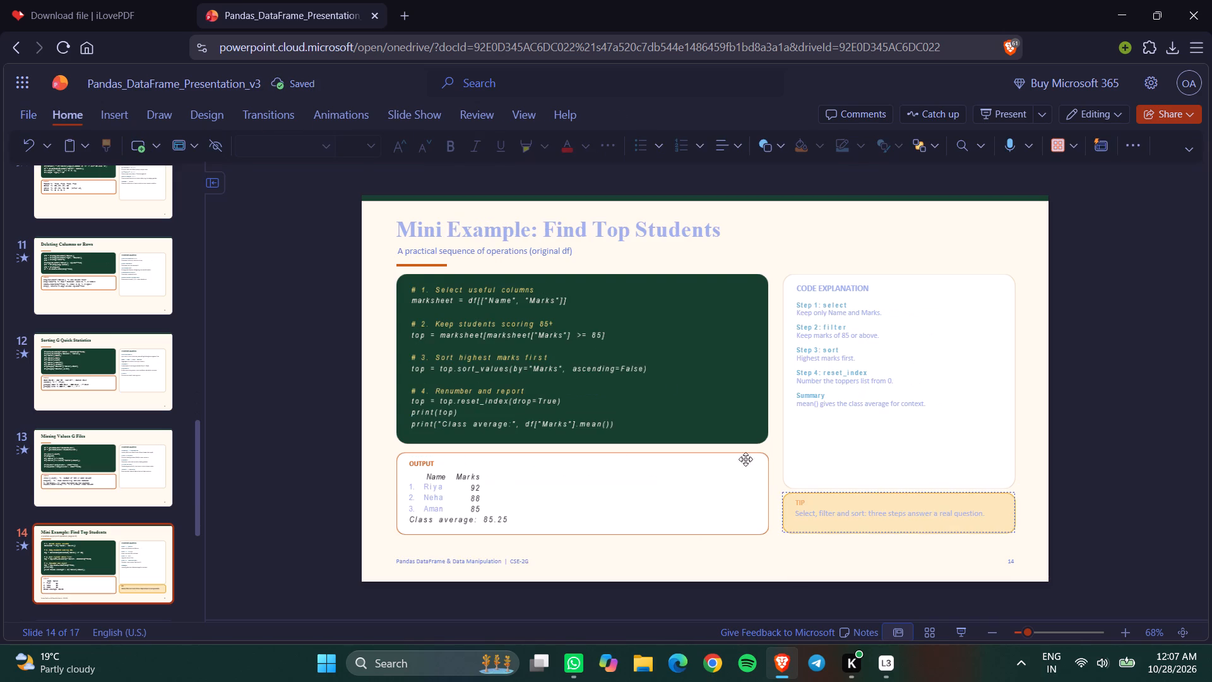
{"action": "left_click", "coordinate": [576, 251]}
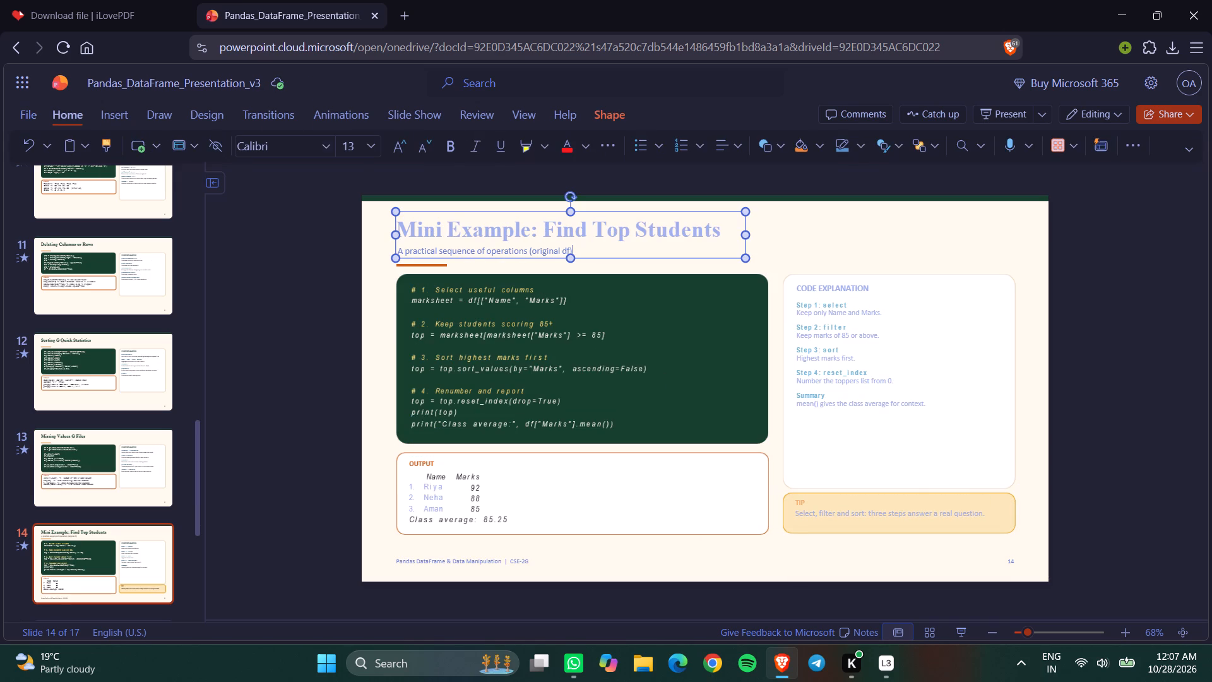
{"action": "key", "text": "BackSpace"}
{"action": "key", "text": "BackSpace"}
{"action": "key", "text": "BackSpace"}
{"action": "key", "text": "BackSpace"}
{"action": "key", "text": "BackSpace"}
{"action": "key", "text": "BackSpace"}
{"action": "key", "text": "BackSpace"}
{"action": "key", "text": "BackSpace"}
{"action": "key", "text": "BackSpace"}
{"action": "key", "text": "BackSpace"}
{"action": "key", "text": "BackSpace"}
{"action": "key", "text": "BackSpace"}
{"action": "key", "text": "BackSpace"}
{"action": "key", "text": "BackSpace"}
{"action": "key", "text": "BackSpace"}
{"action": "key", "text": "BackSpace"}
{"action": "key", "text": "BackSpace"}
{"action": "key", "text": "BackSpace"}
{"action": "key", "text": "BackSpace"}
{"action": "key", "text": "BackSpace"}
{"action": "key", "text": "BackSpace"}
{"action": "key", "text": "BackSpace"}
{"action": "key", "text": "BackSpace"}
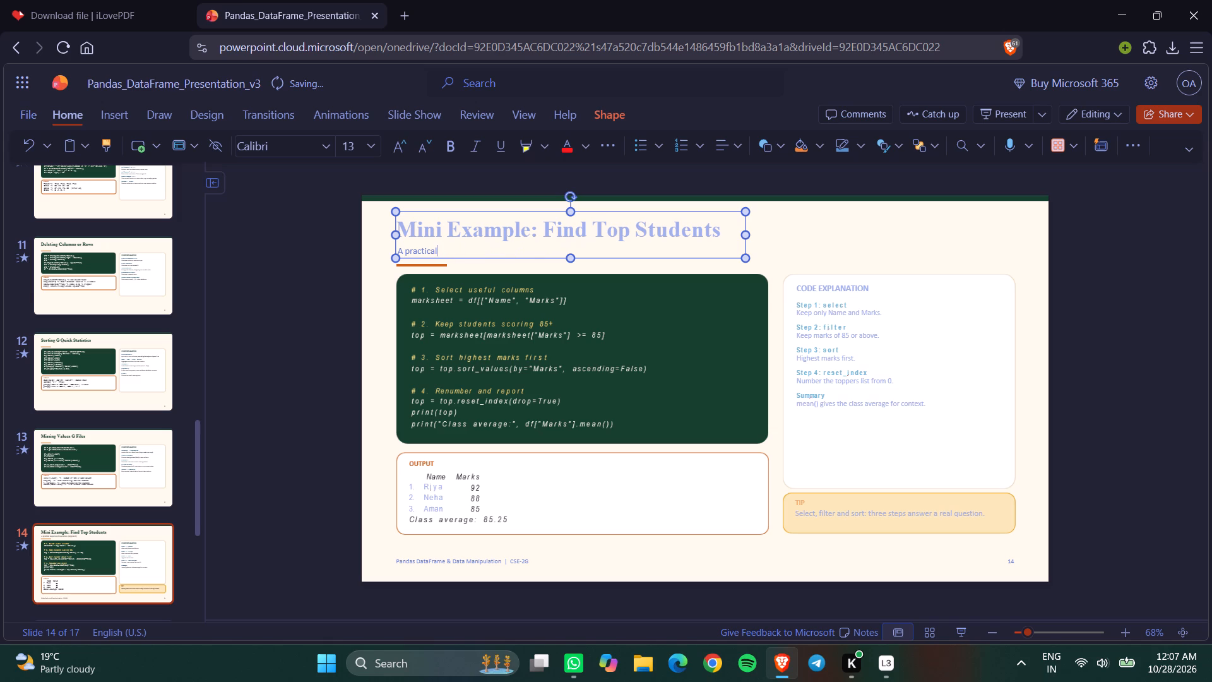
{"action": "key", "text": "BackSpace"}
{"action": "key", "text": "BackSpace"}
{"action": "key", "text": "BackSpace"}
{"action": "key", "text": "BackSpace"}
{"action": "key", "text": "BackSpace"}
{"action": "key", "text": "BackSpace"}
{"action": "key", "text": "BackSpace"}
{"action": "key", "text": "BackSpace"}
{"action": "key", "text": "BackSpace"}
{"action": "key", "text": "BackSpace"}
{"action": "key", "text": "BackSpace"}
Delete the footer text box "Pandas DataFrame & Data Manipulation | CSE-2G" on slide 14.
{"action": "left_click", "coordinate": [474, 559]}
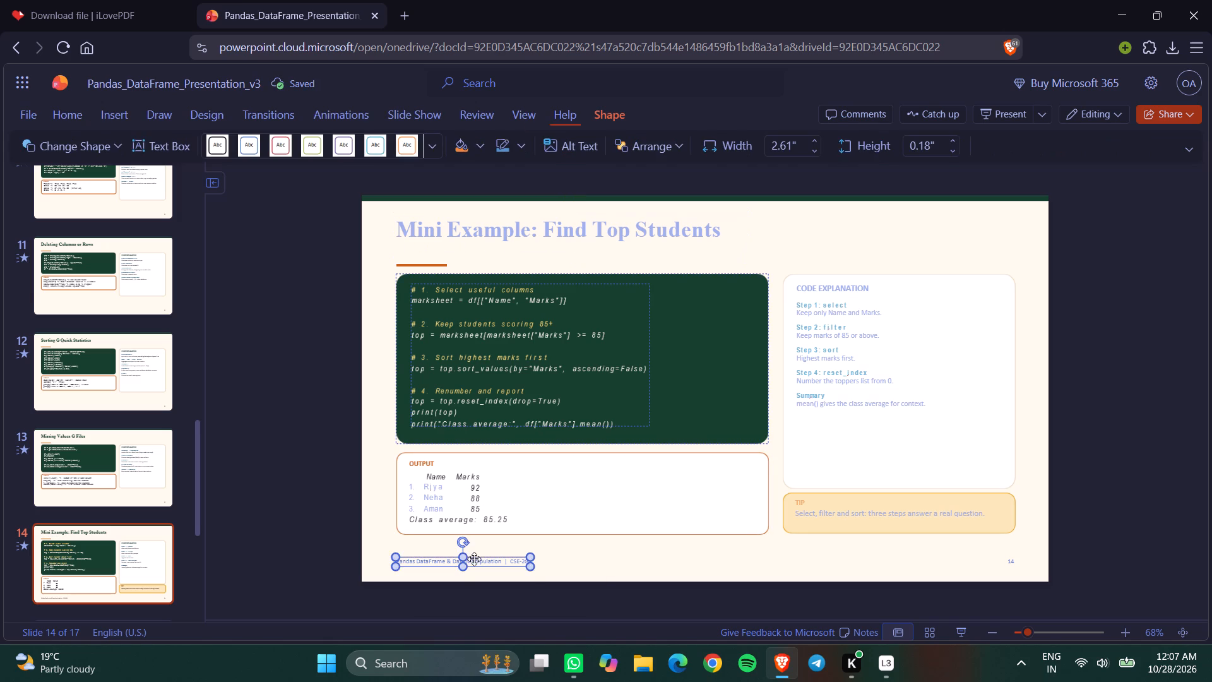
{"action": "key", "text": "Delete"}
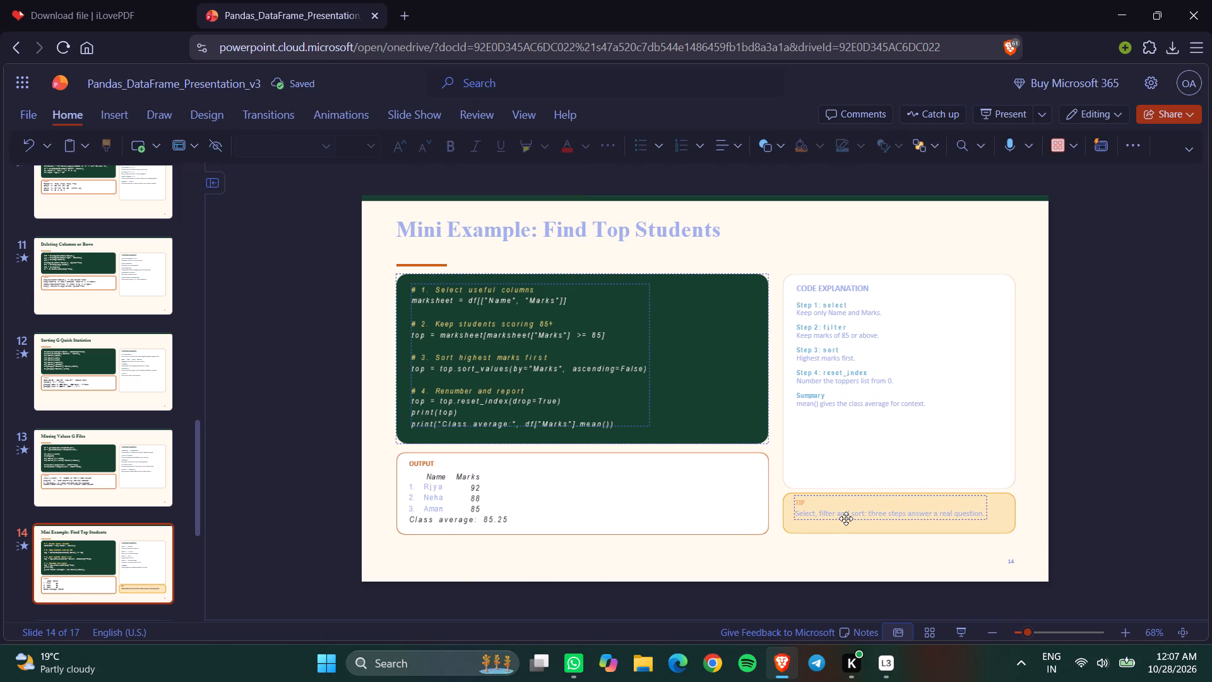
Delete the tip callout below the Code Explanation card on slide 14, both its text and its orange box.
{"action": "left_click", "coordinate": [846, 518]}
{"action": "key", "text": "Delete"}
{"action": "left_click", "coordinate": [853, 525]}
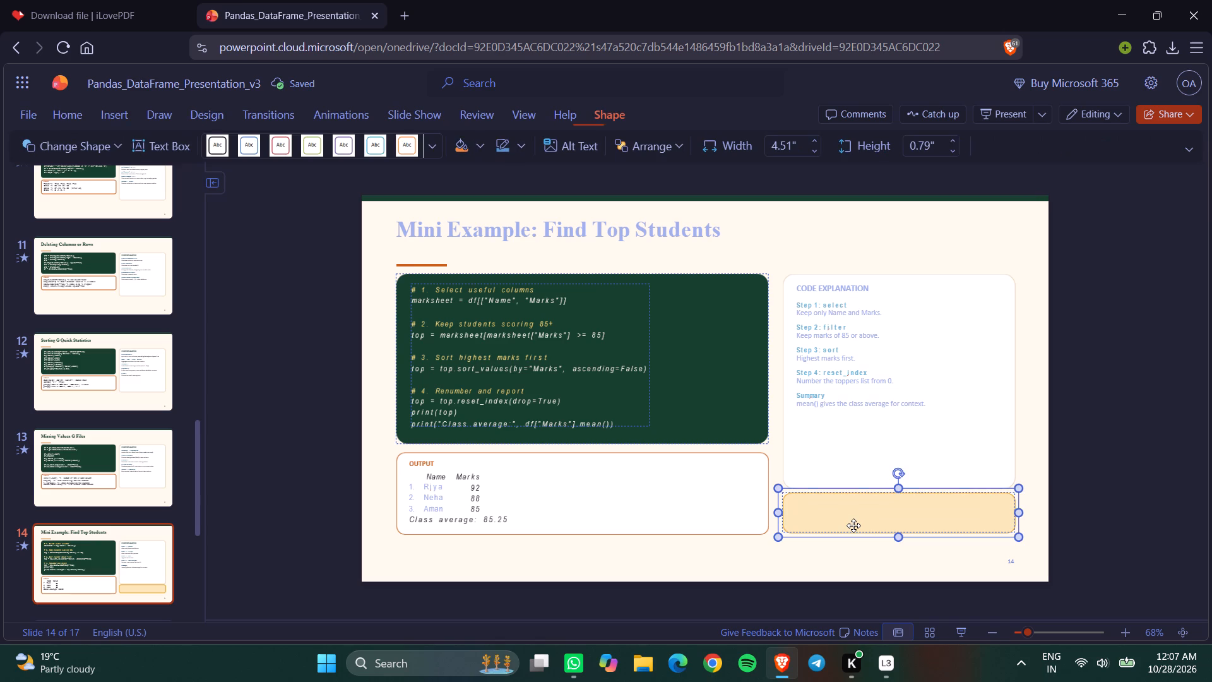
{"action": "key", "text": "Delete"}
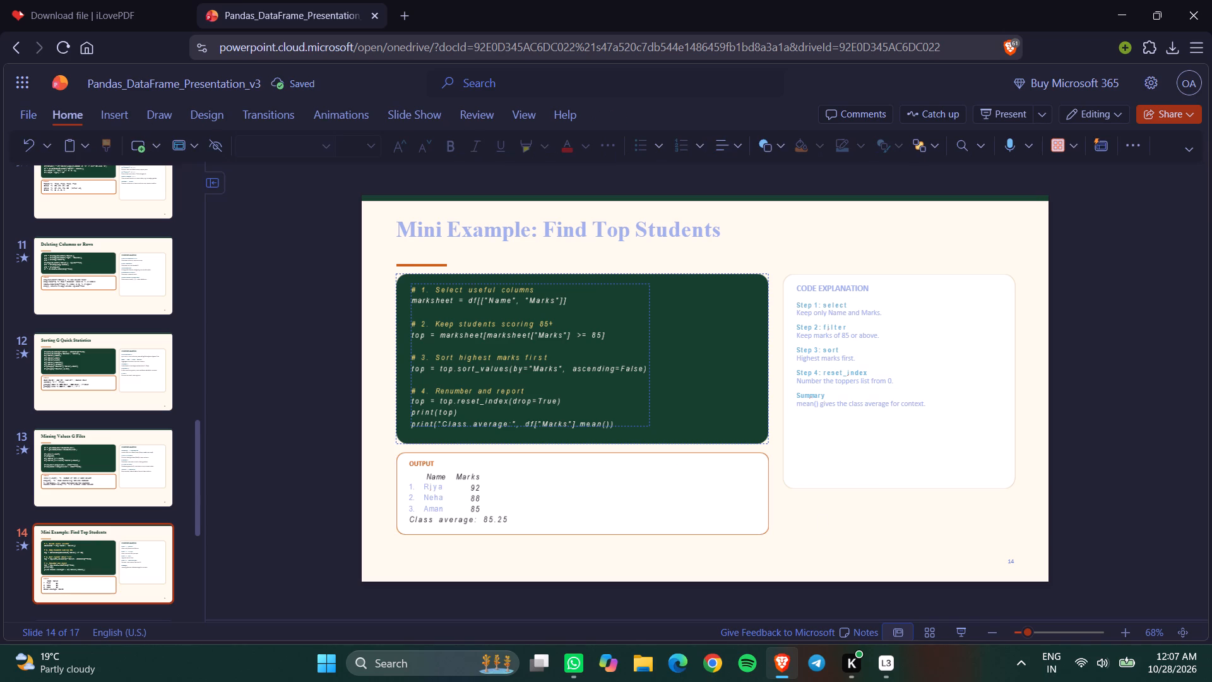
Delete the whole "Common Mistakes G Best Practices" slide, slide 15, from the presentation.
{"action": "key", "text": "Right"}
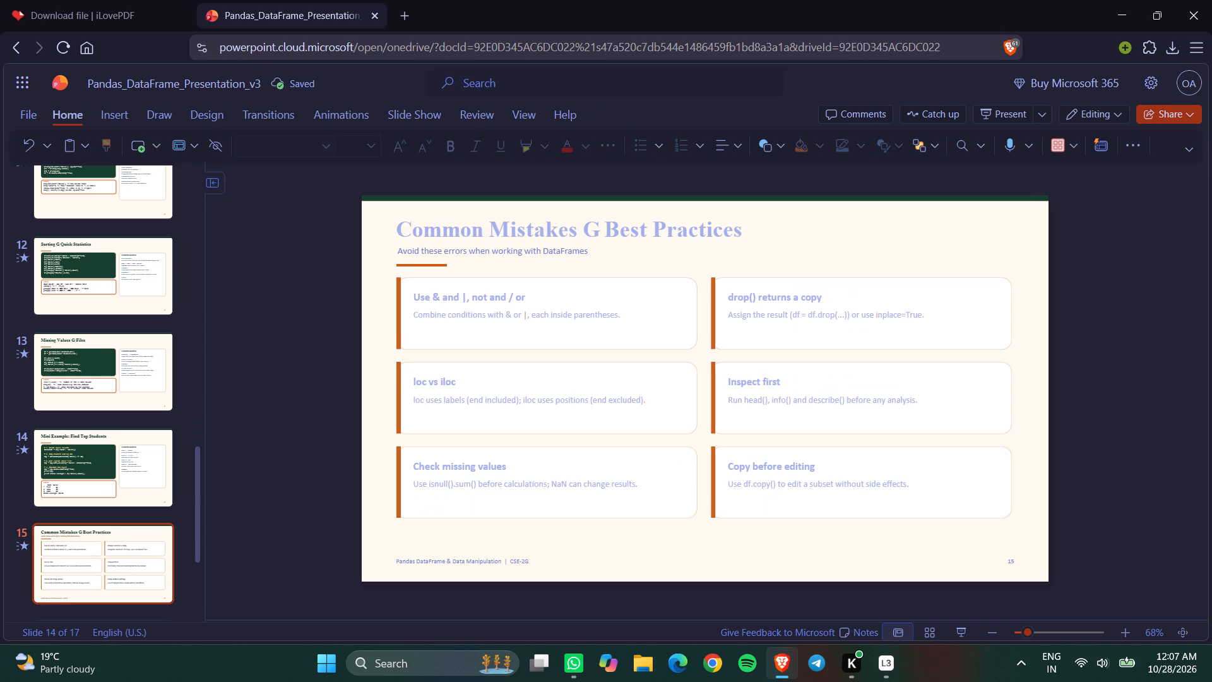
{"action": "left_click", "coordinate": [591, 251]}
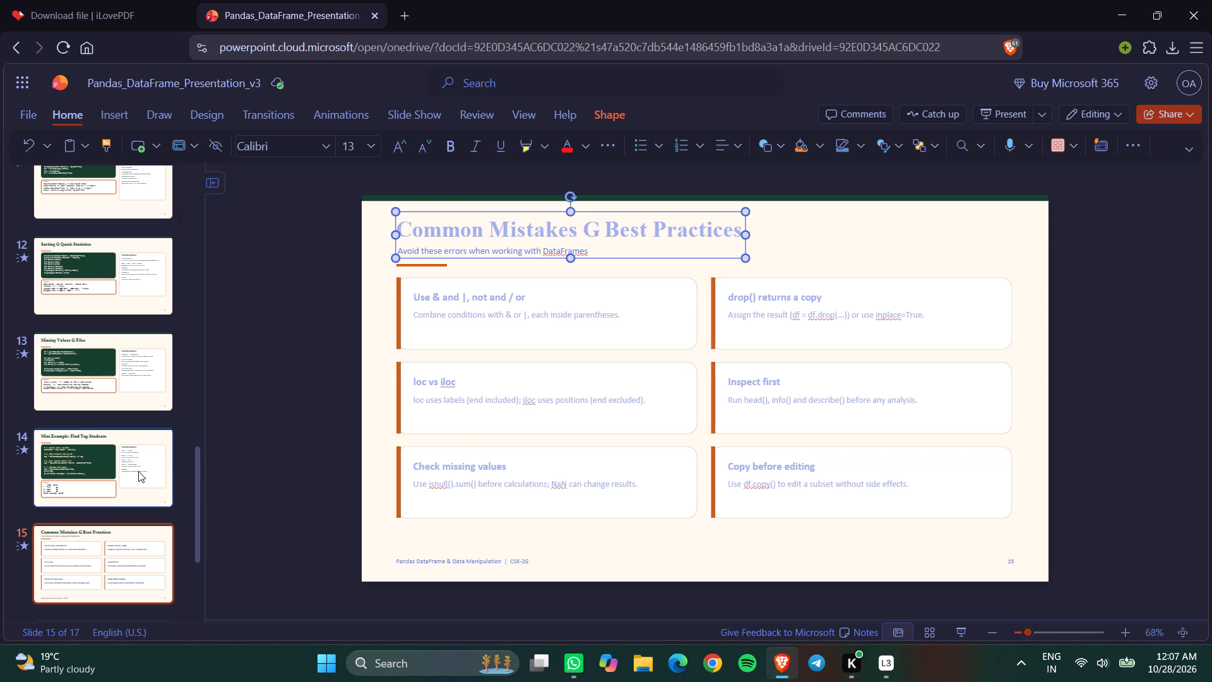
{"action": "scroll", "coordinate": [138, 471], "scroll_direction": "down", "scroll_amount": 1}
{"action": "left_click", "coordinate": [124, 500]}
{"action": "key", "text": "Delete"}
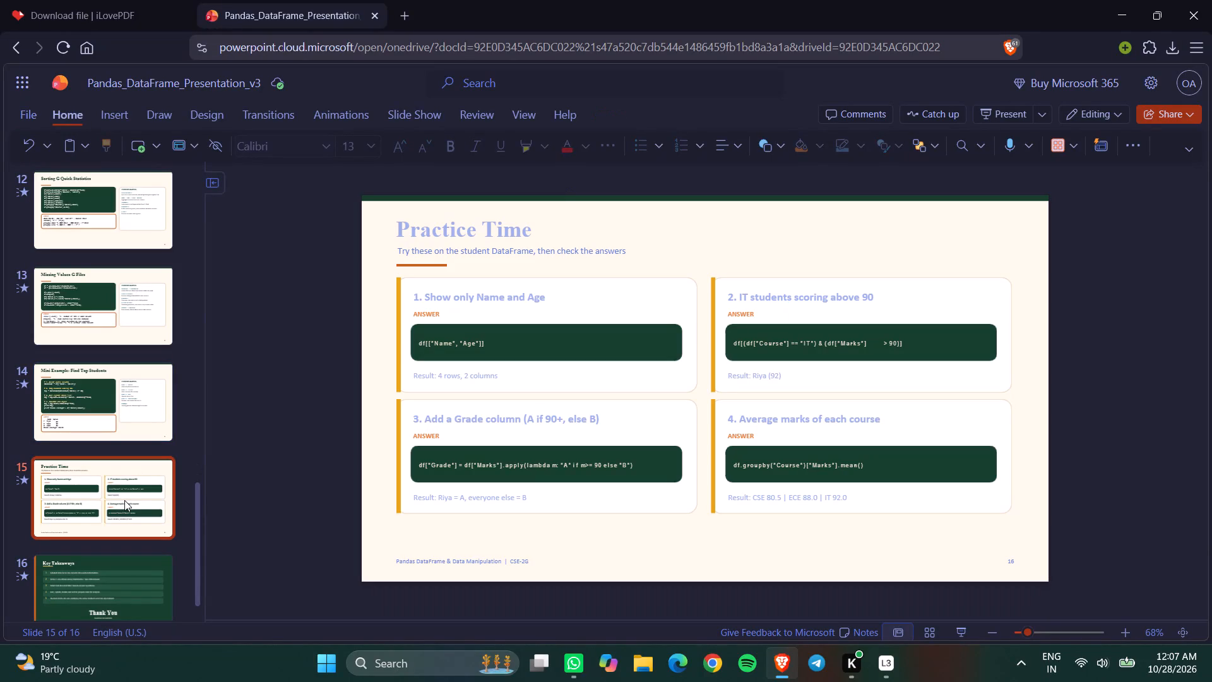
Delete the whole "Practice Time" slide that precedes the "Key Takeaways" slide.
{"action": "left_click", "coordinate": [124, 500]}
{"action": "key", "text": "Delete"}
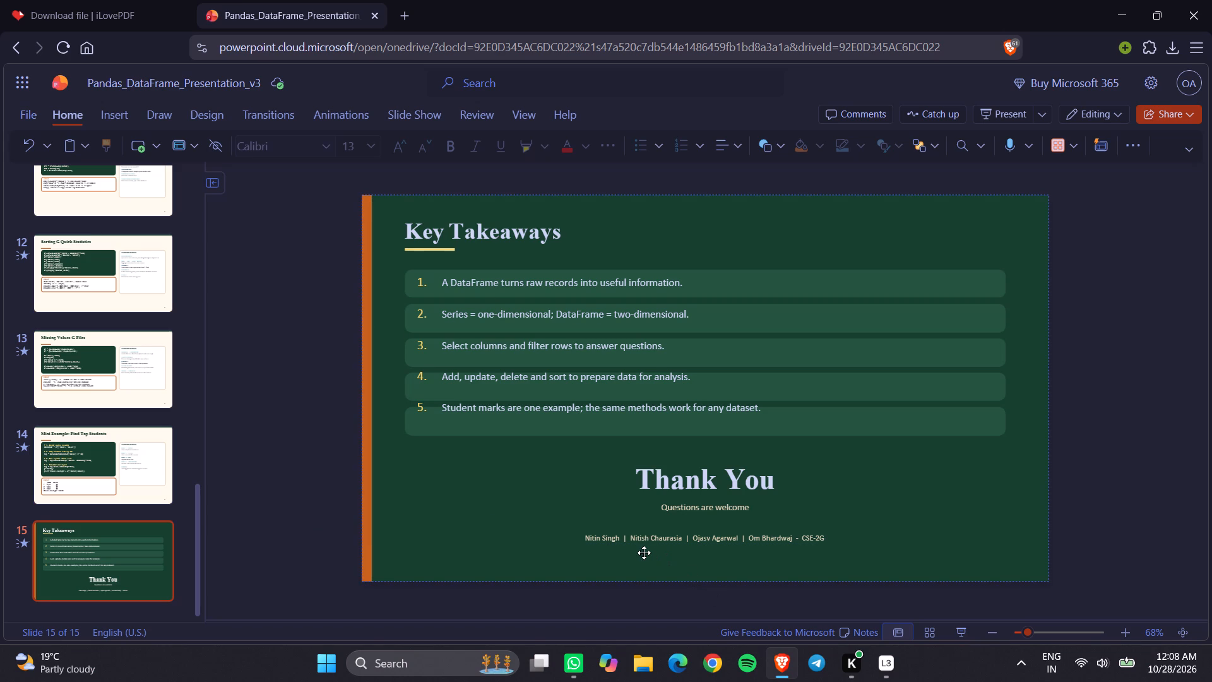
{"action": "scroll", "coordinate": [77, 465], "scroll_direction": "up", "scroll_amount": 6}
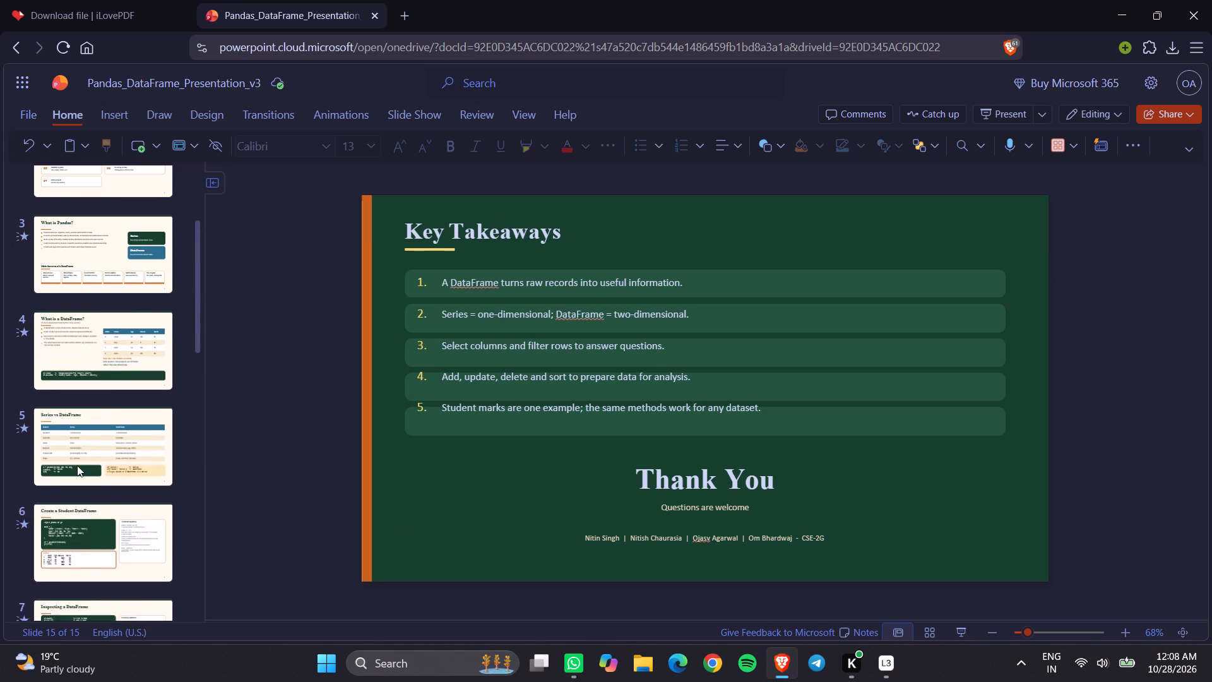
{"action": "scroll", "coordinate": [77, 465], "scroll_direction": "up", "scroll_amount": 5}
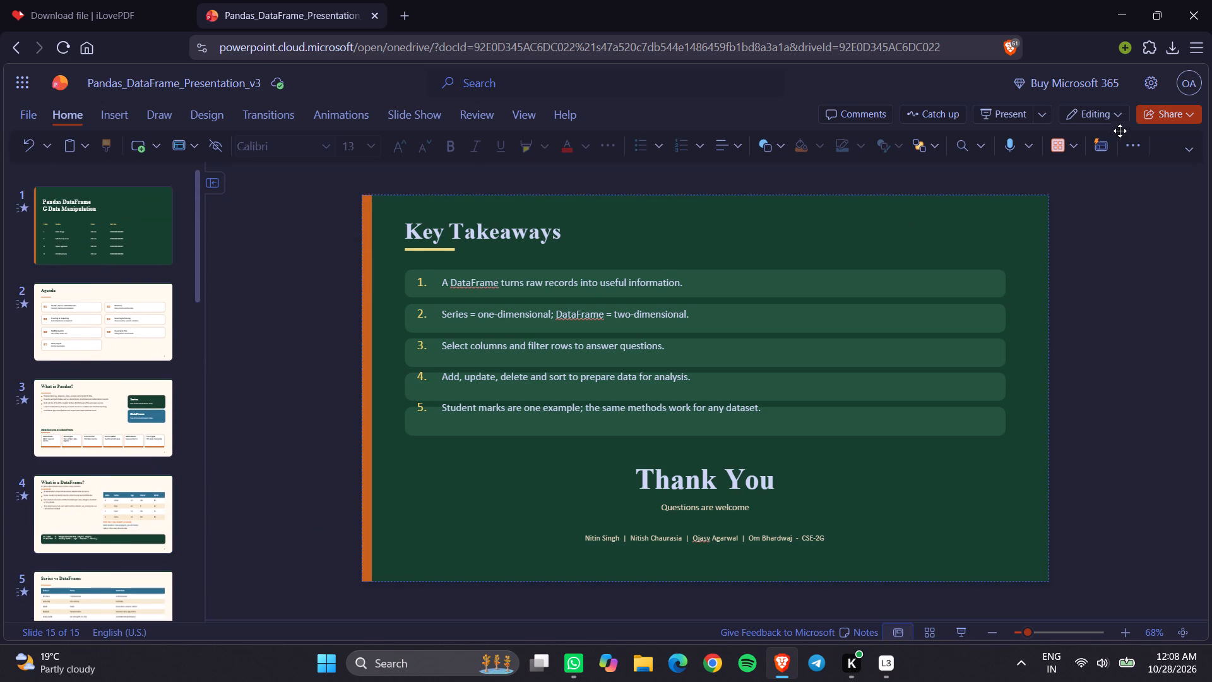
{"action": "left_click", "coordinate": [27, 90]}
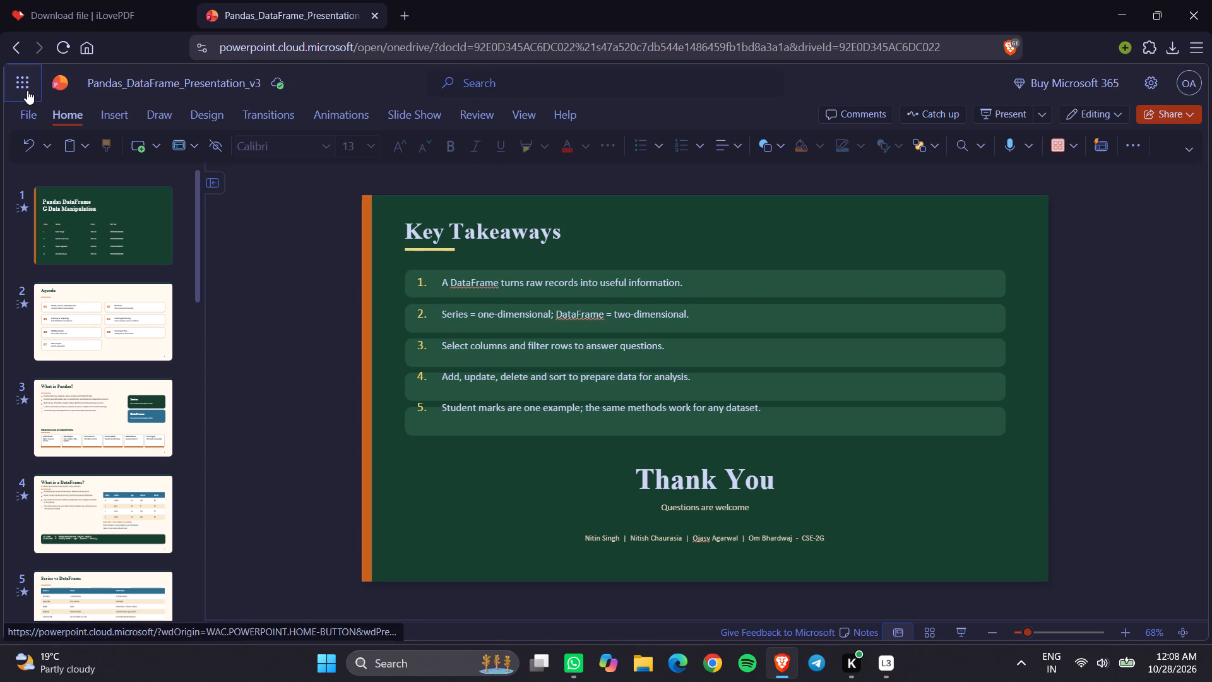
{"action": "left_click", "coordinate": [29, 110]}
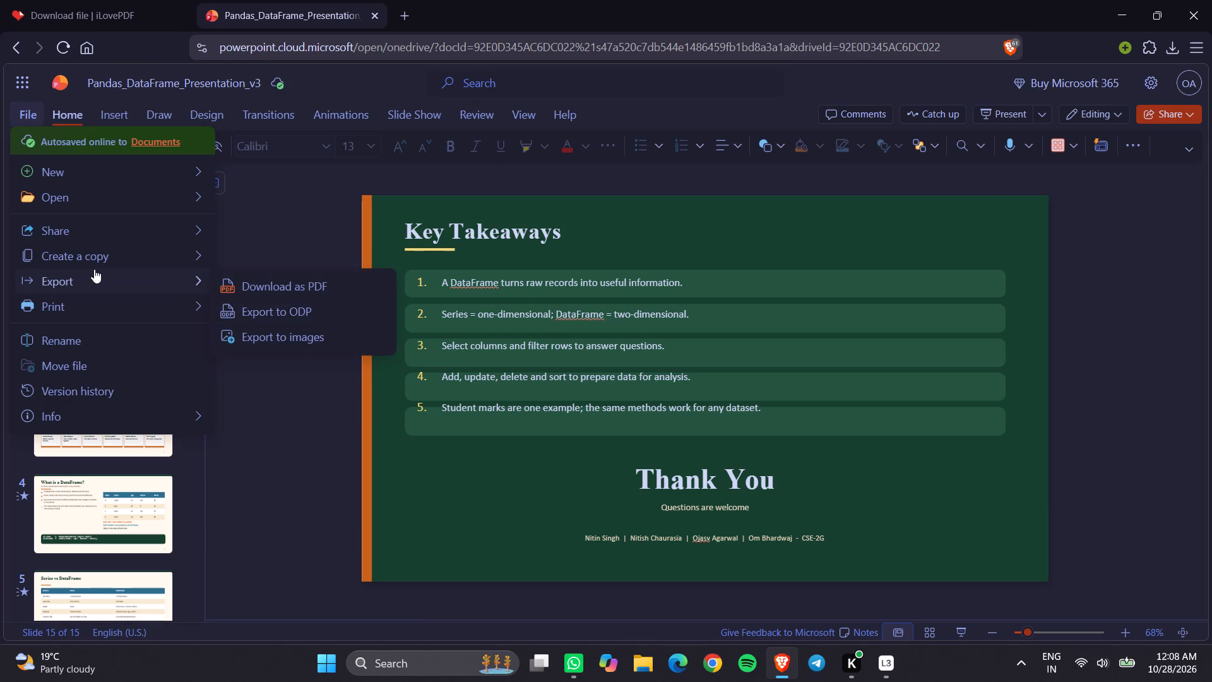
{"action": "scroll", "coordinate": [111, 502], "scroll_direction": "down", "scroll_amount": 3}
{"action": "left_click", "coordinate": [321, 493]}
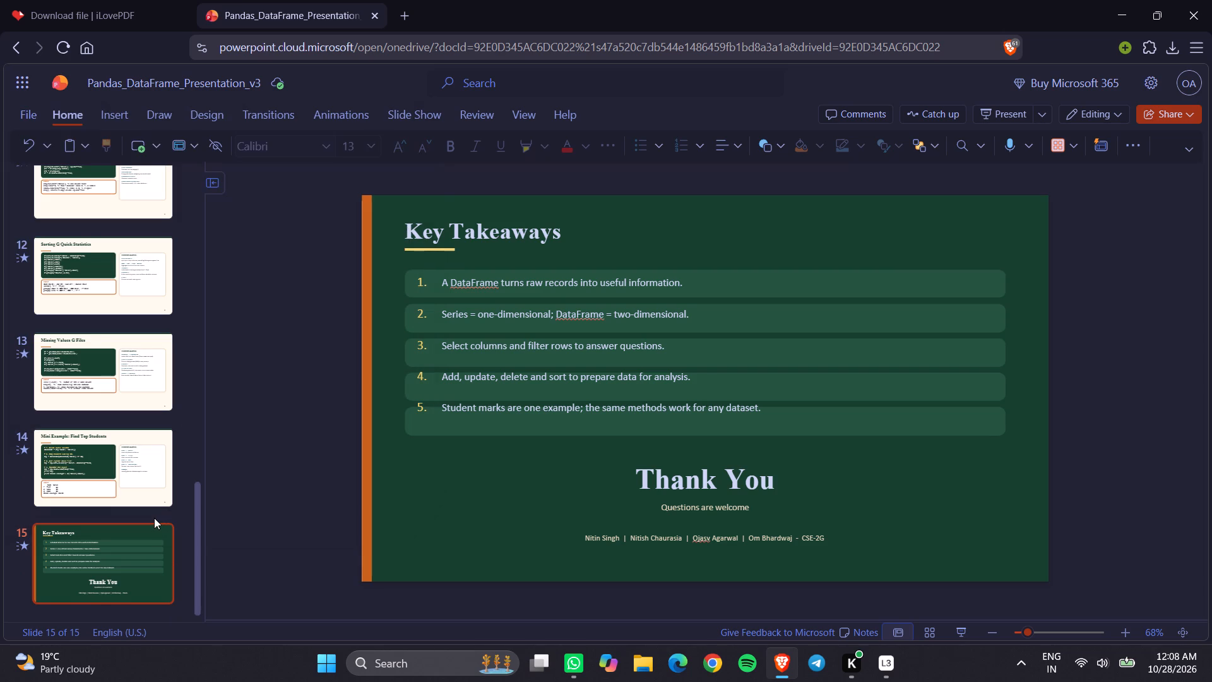
Move the numbered list on the "Key Takeaways" slide slightly down so its lines sit within their background bars.
{"action": "scroll", "coordinate": [154, 518], "scroll_direction": "down", "scroll_amount": 3}
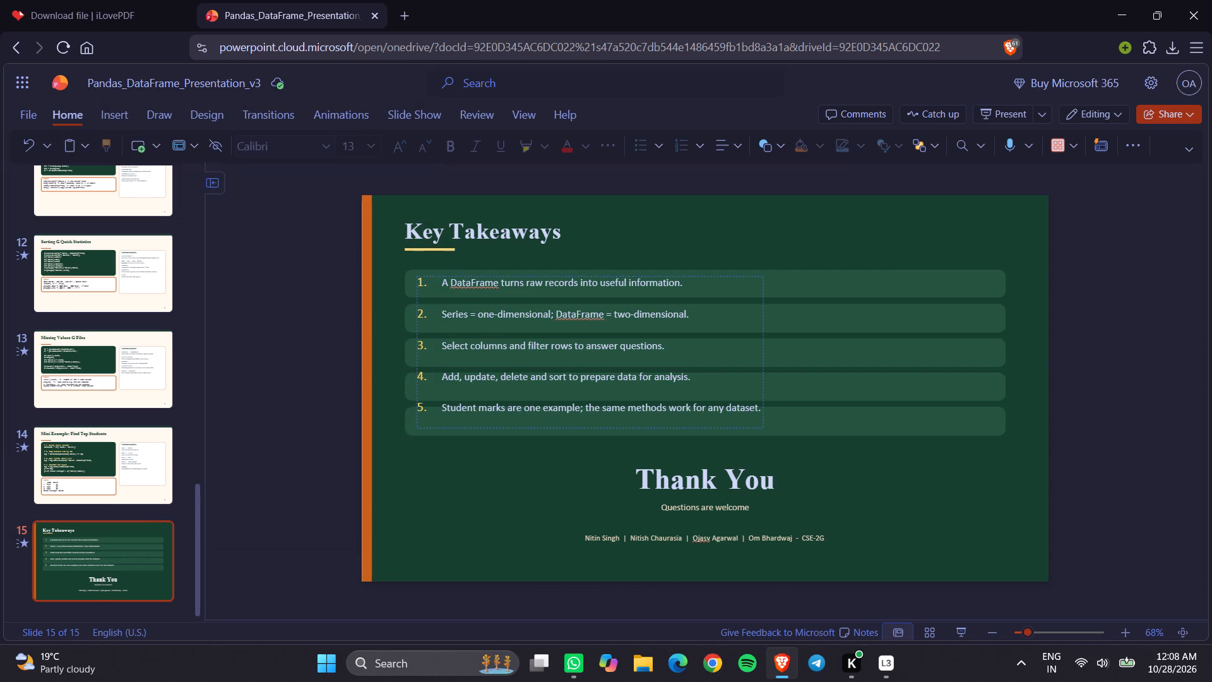
{"action": "left_click", "coordinate": [509, 331]}
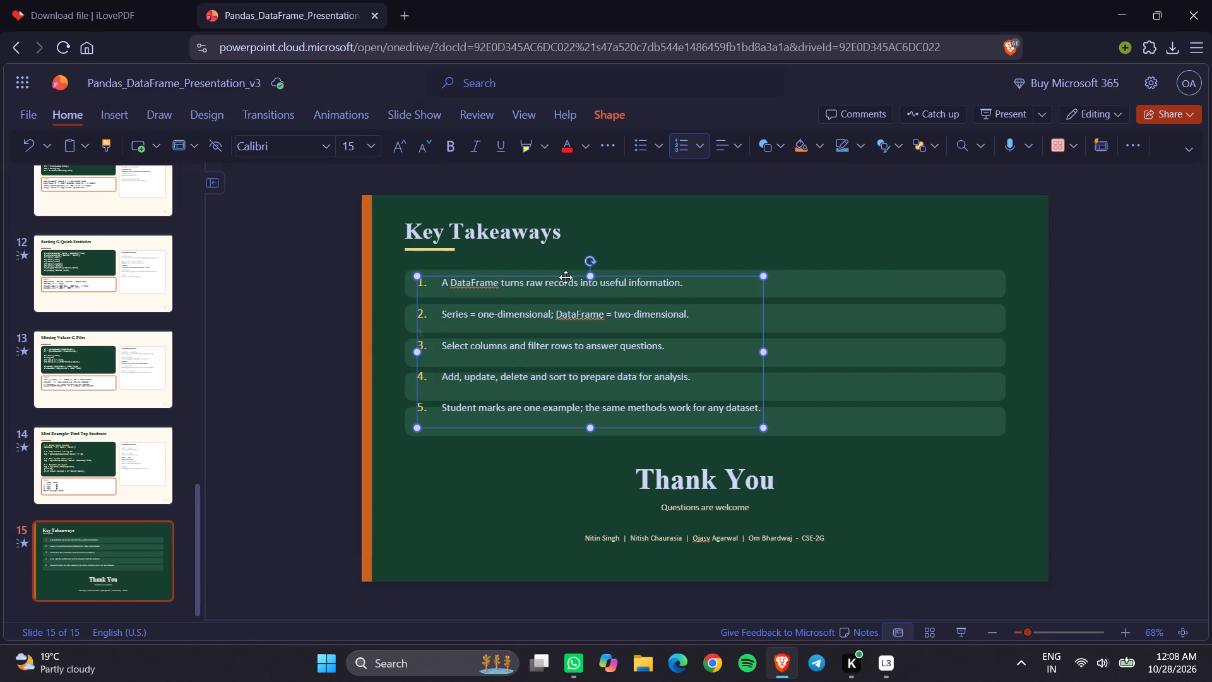
{"action": "left_click_drag", "start_coordinate": [565, 276], "coordinate": [566, 286]}
{"action": "left_click", "coordinate": [432, 539]}
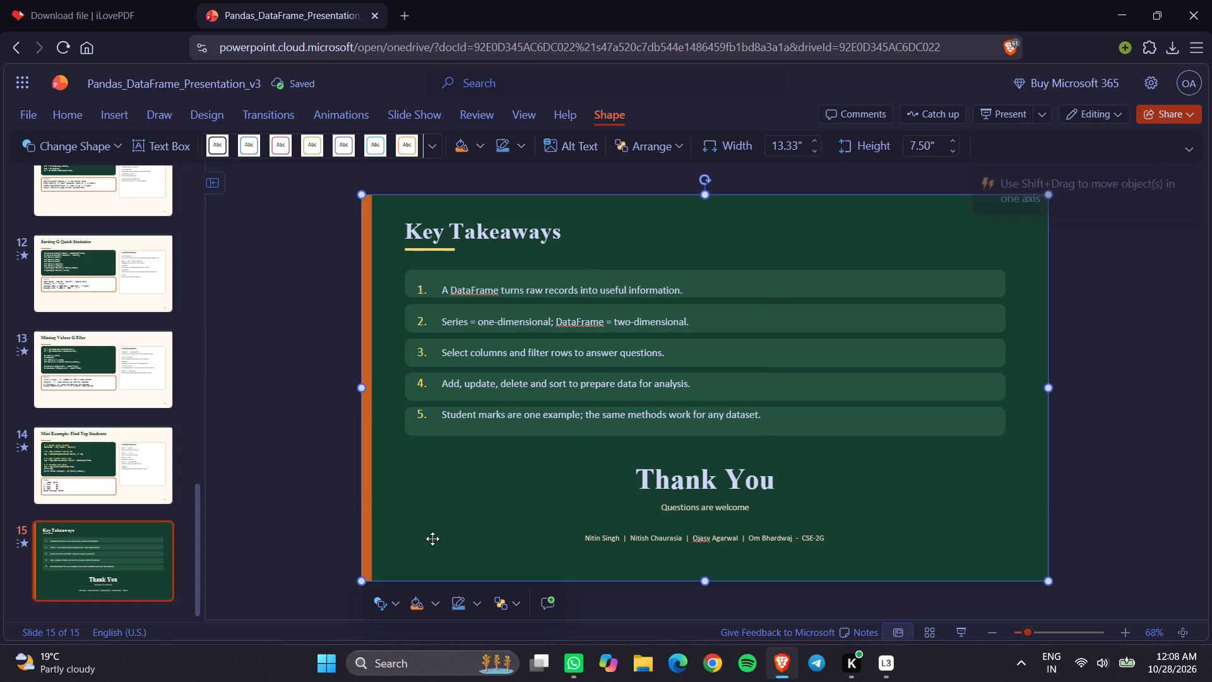
Select all the Code Explanation text on slide 14, "Mini Example: Find Top Students".
{"action": "left_click", "coordinate": [107, 447]}
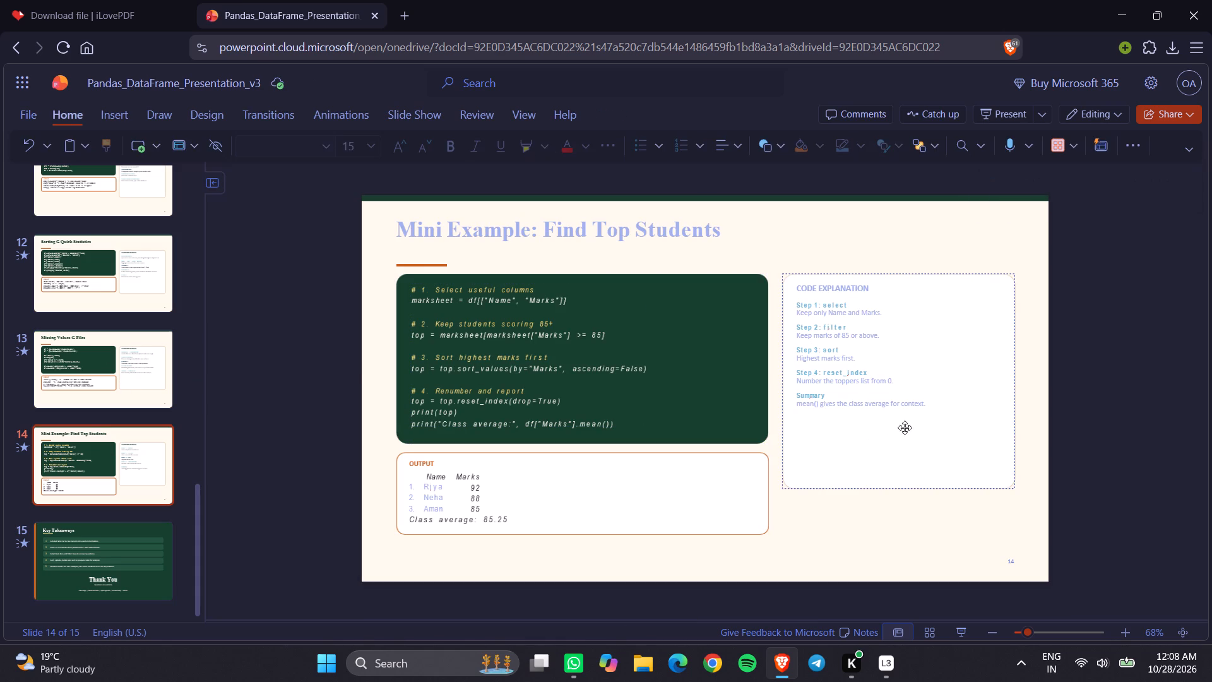
{"action": "left_click", "coordinate": [903, 400]}
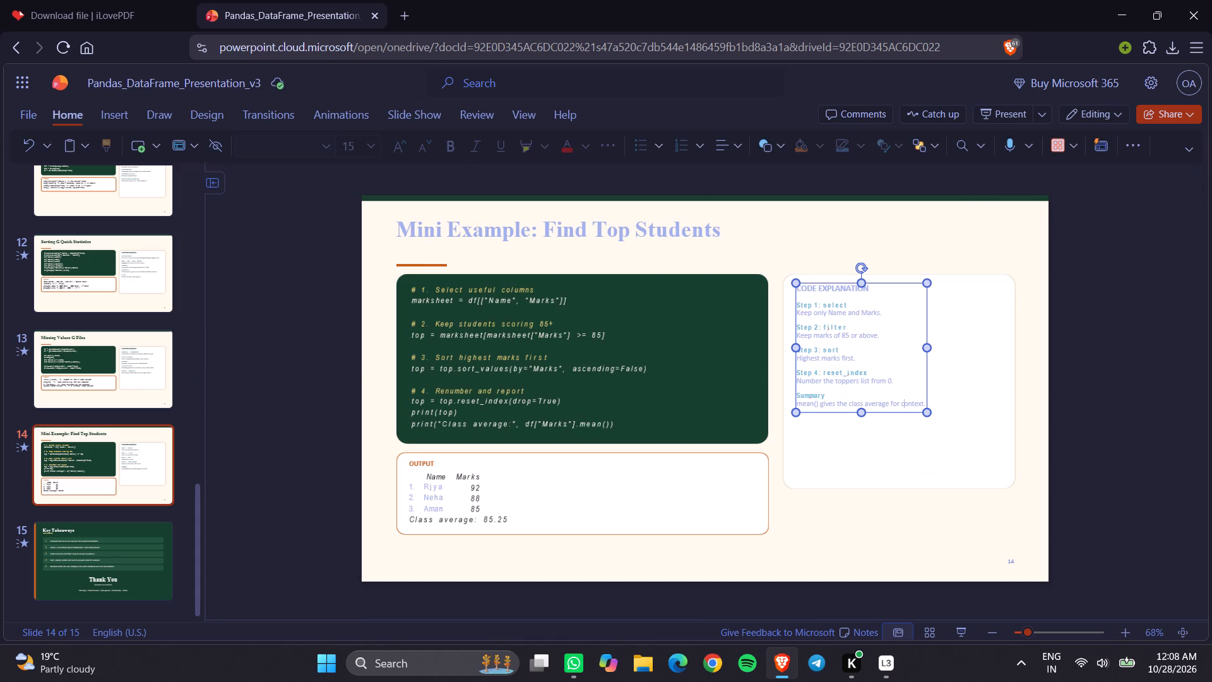
{"action": "key", "text": "ctrl+a"}
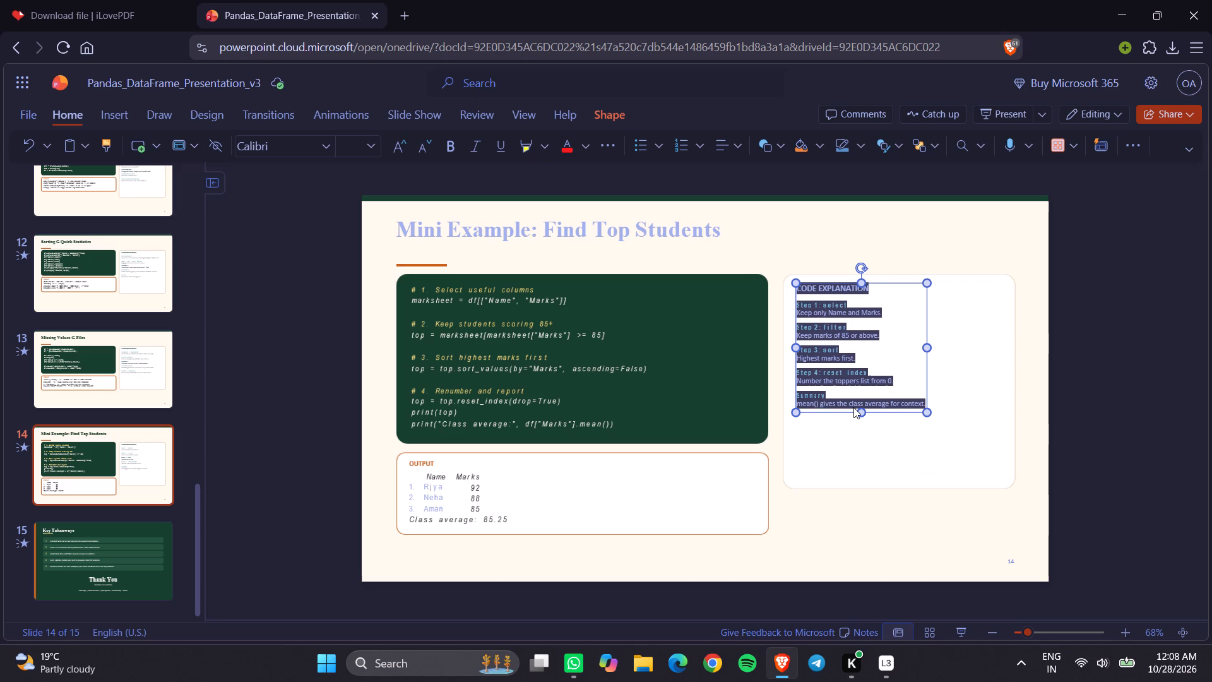
Set the selected Code Explanation text on slide 14, "Mini Example: Find Top Students", to font size 12.
{"action": "right_click", "coordinate": [853, 407]}
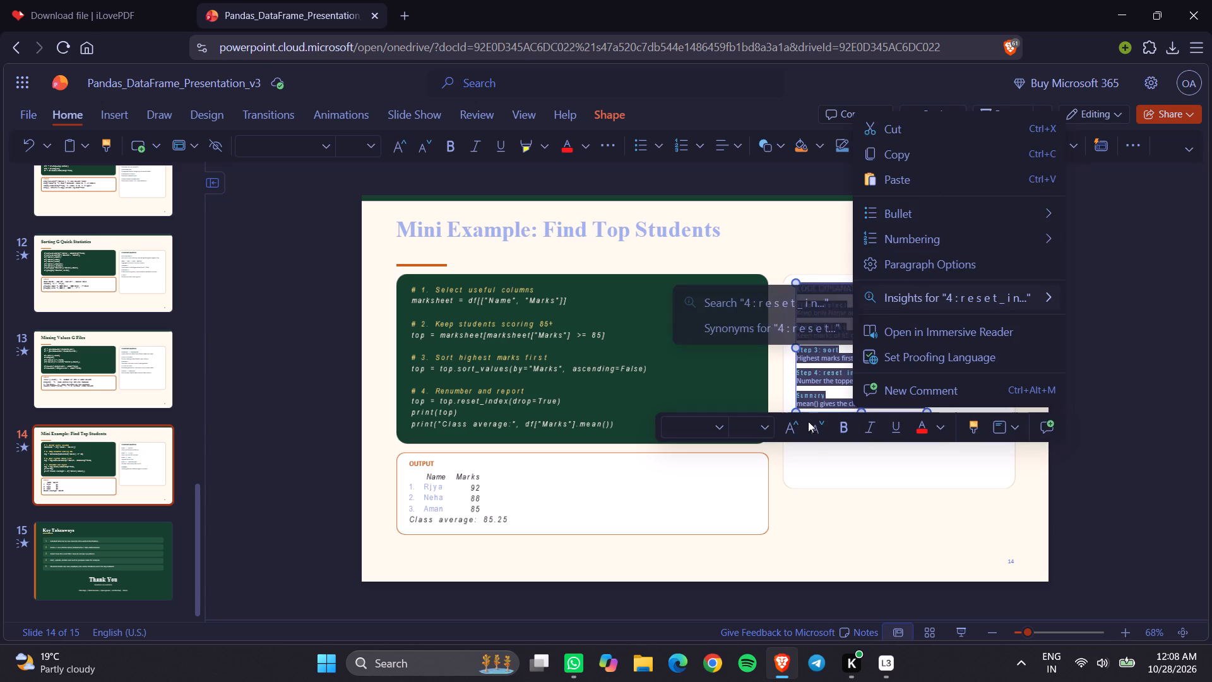
{"action": "left_click", "coordinate": [768, 433]}
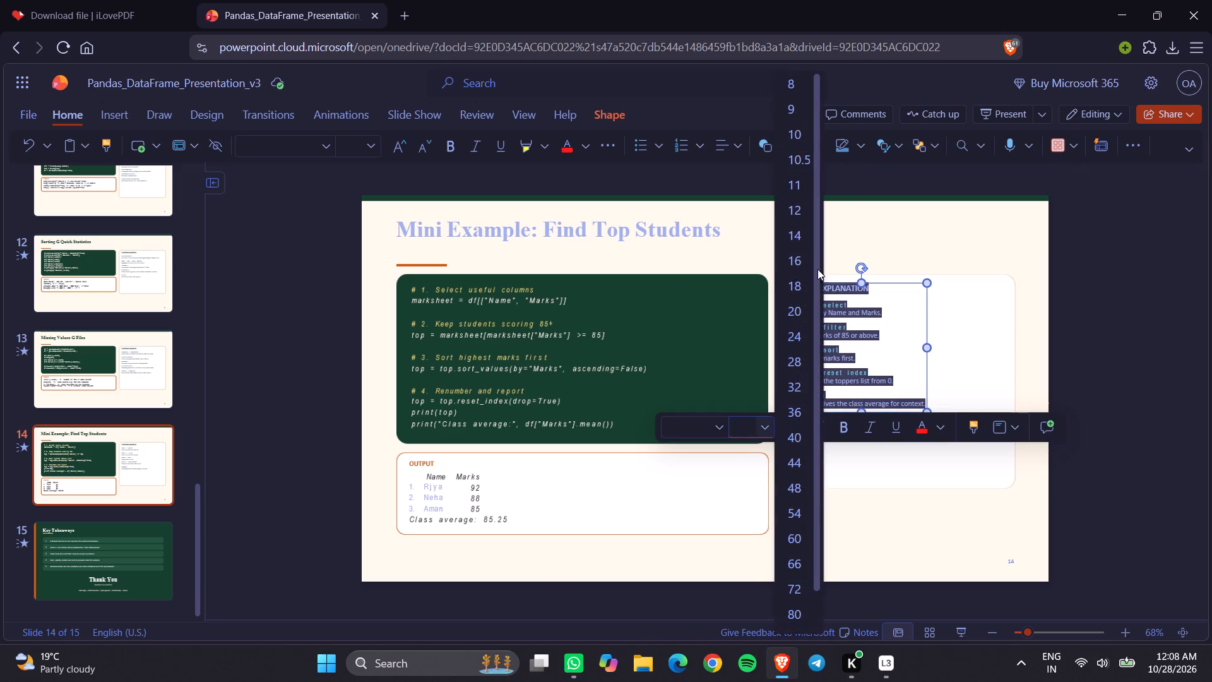
{"action": "left_click", "coordinate": [794, 215]}
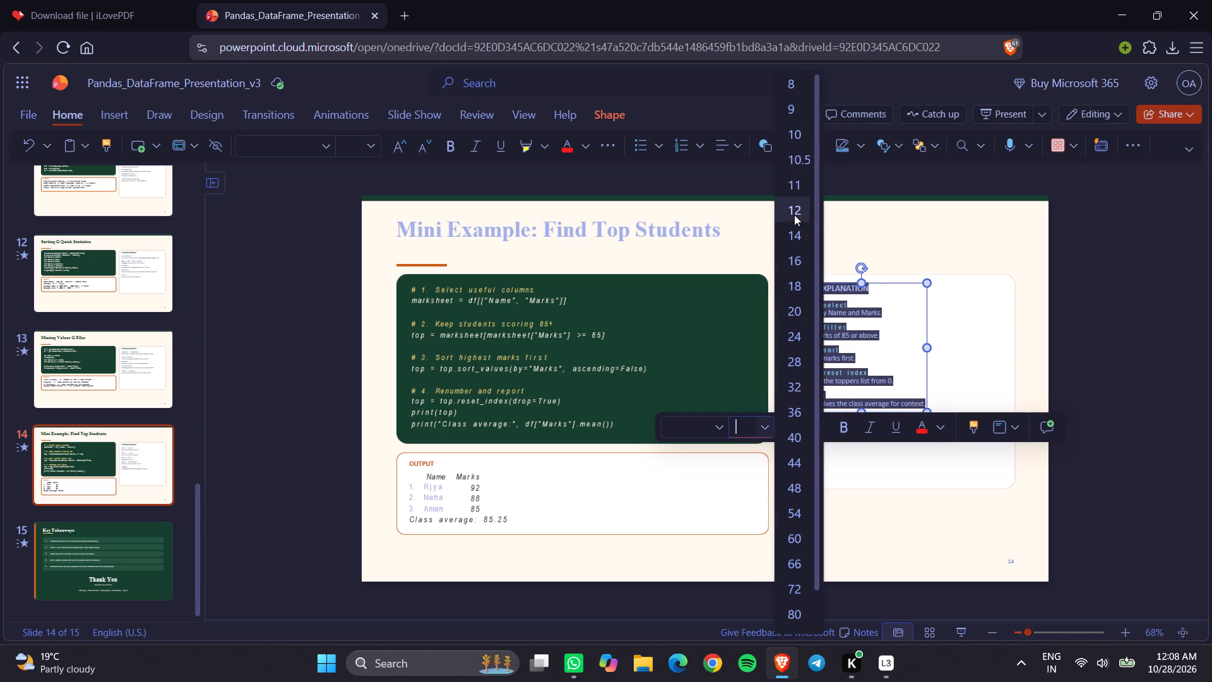
{"action": "left_click", "coordinate": [805, 449]}
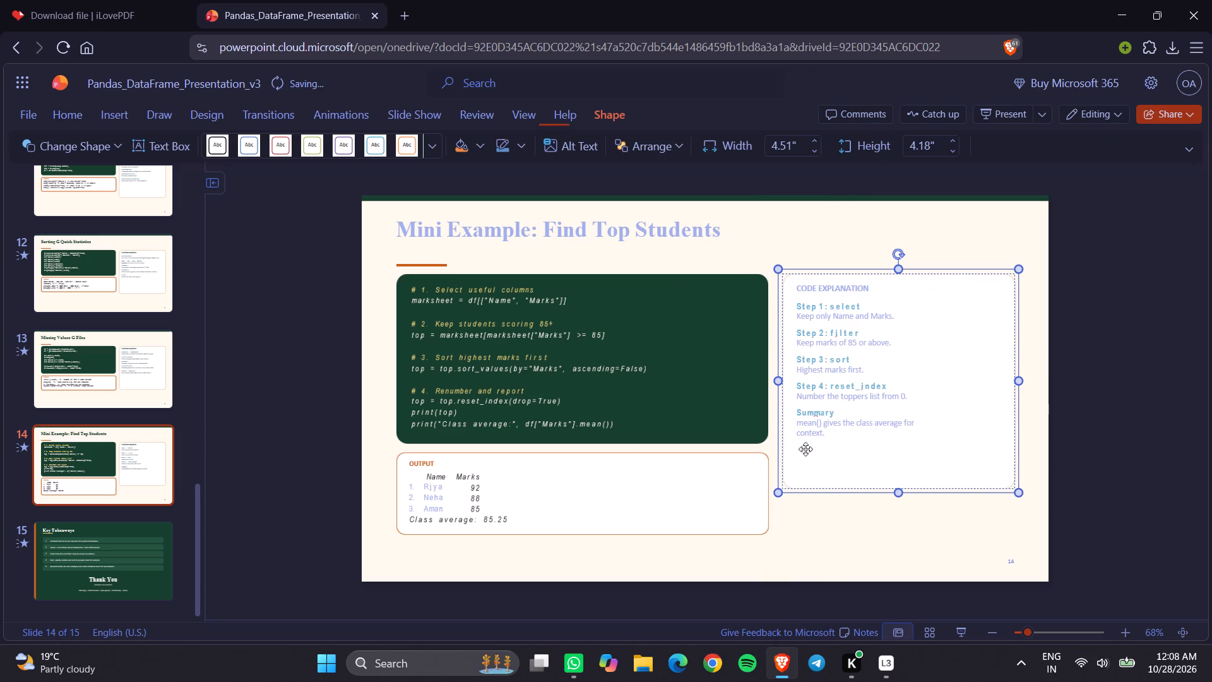
Set all the Code Explanation text on slide 13, "Missing Values G Files", to font size 12.
{"action": "left_click", "coordinate": [86, 371]}
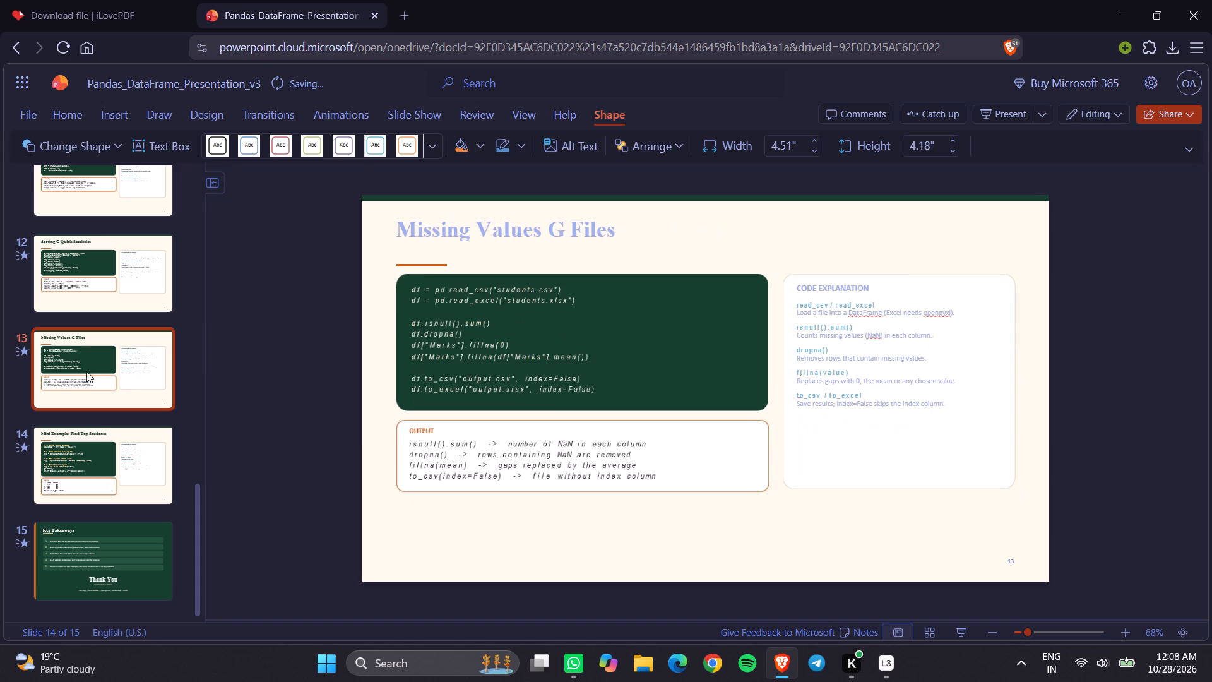
{"action": "left_click", "coordinate": [920, 377]}
{"action": "key", "text": "ctrl+a"}
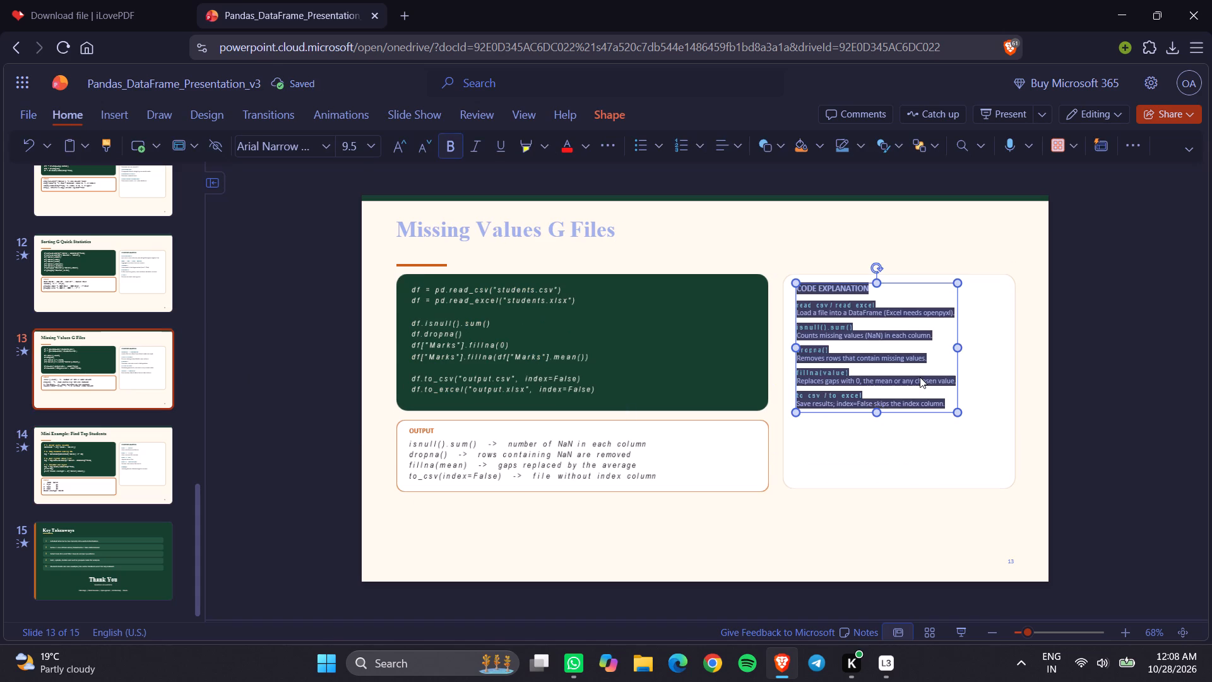
{"action": "right_click", "coordinate": [920, 377]}
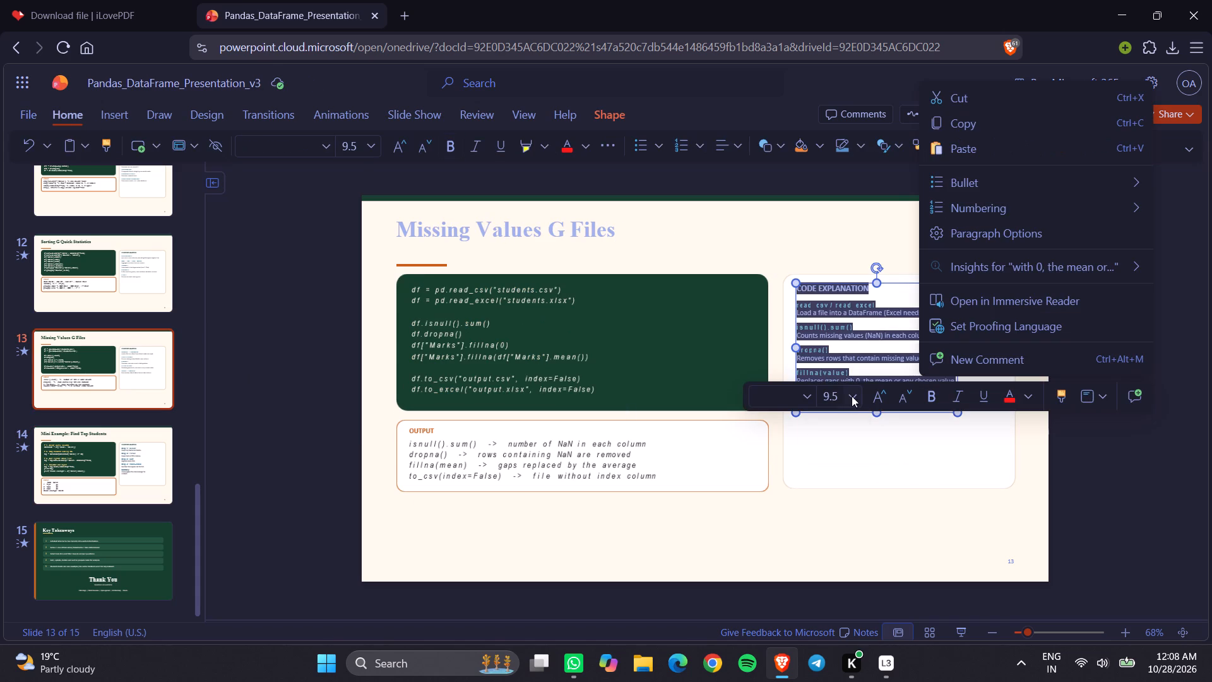
{"action": "left_click", "coordinate": [852, 396]}
{"action": "left_click", "coordinate": [886, 218]}
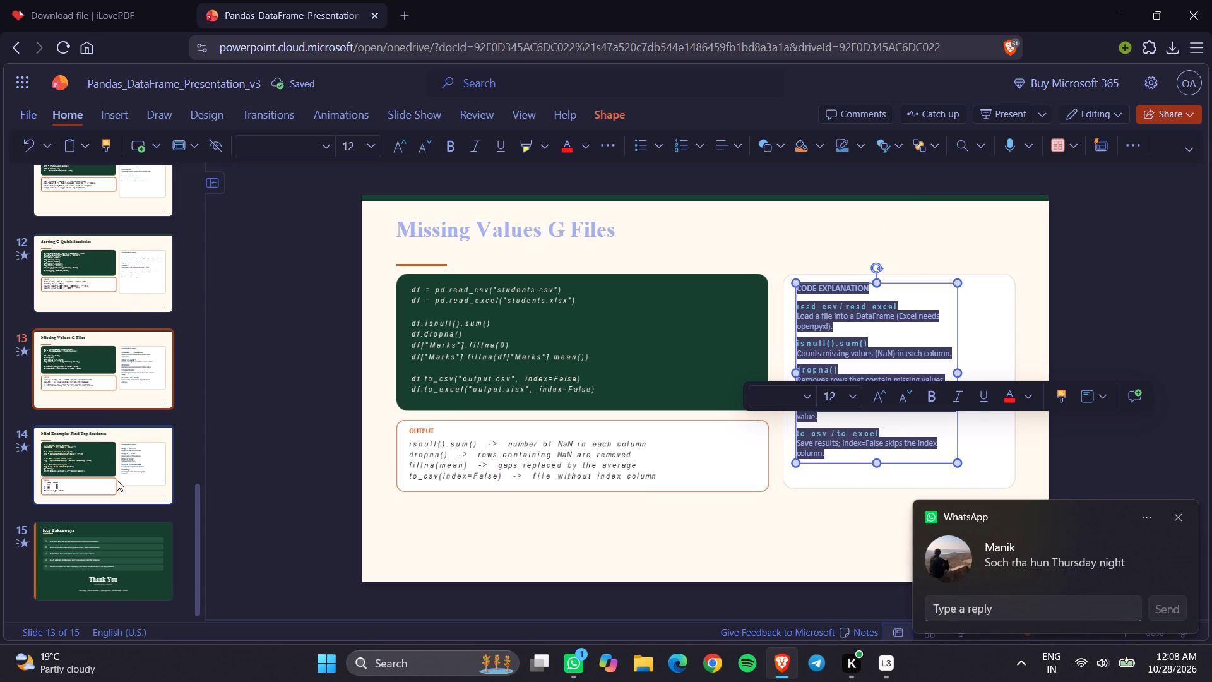
Set all the Code Explanation text on slide 12, "Sorting G Quick Statistics", to font size 12.
{"action": "left_click", "coordinate": [126, 302]}
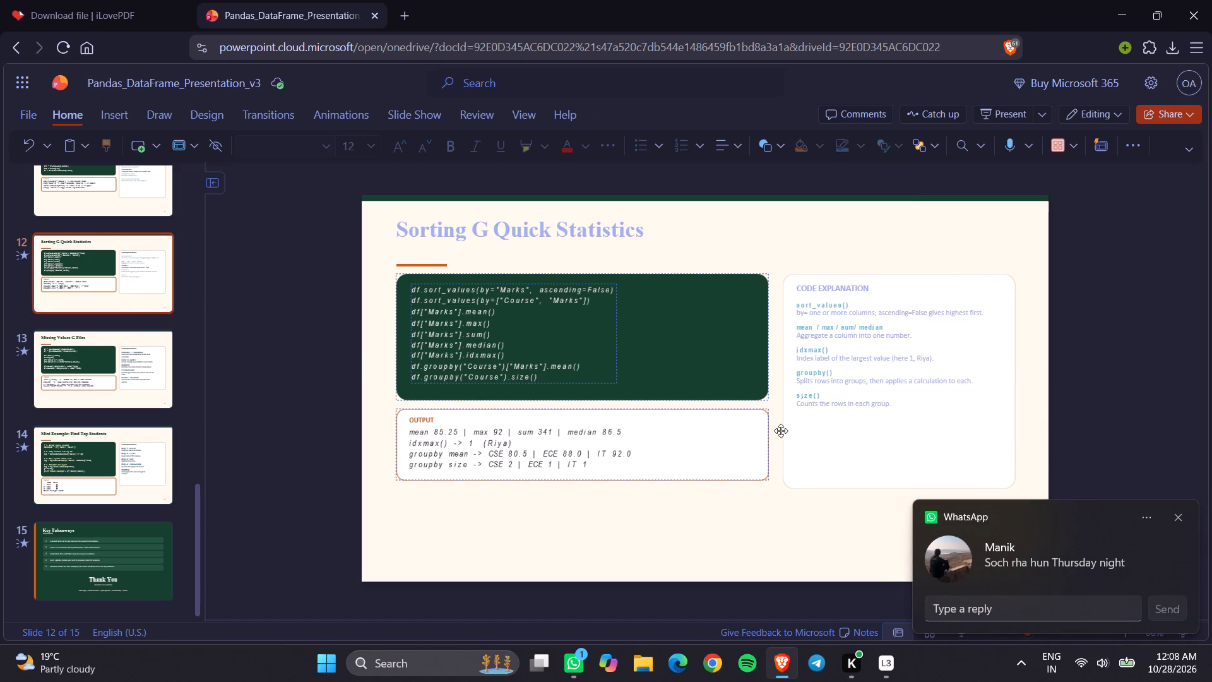
{"action": "left_click", "coordinate": [891, 369]}
{"action": "key", "text": "ctrl+a"}
{"action": "right_click", "coordinate": [891, 369]}
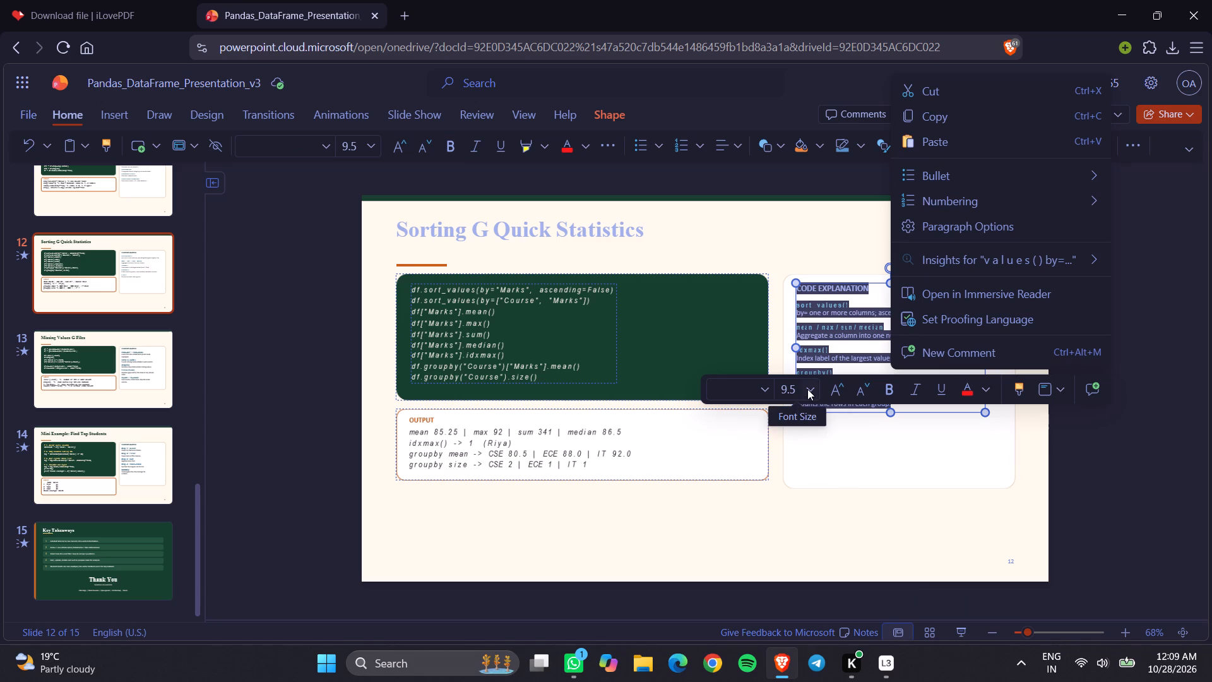
{"action": "left_click", "coordinate": [807, 389]}
{"action": "key", "text": "BackSpace"}
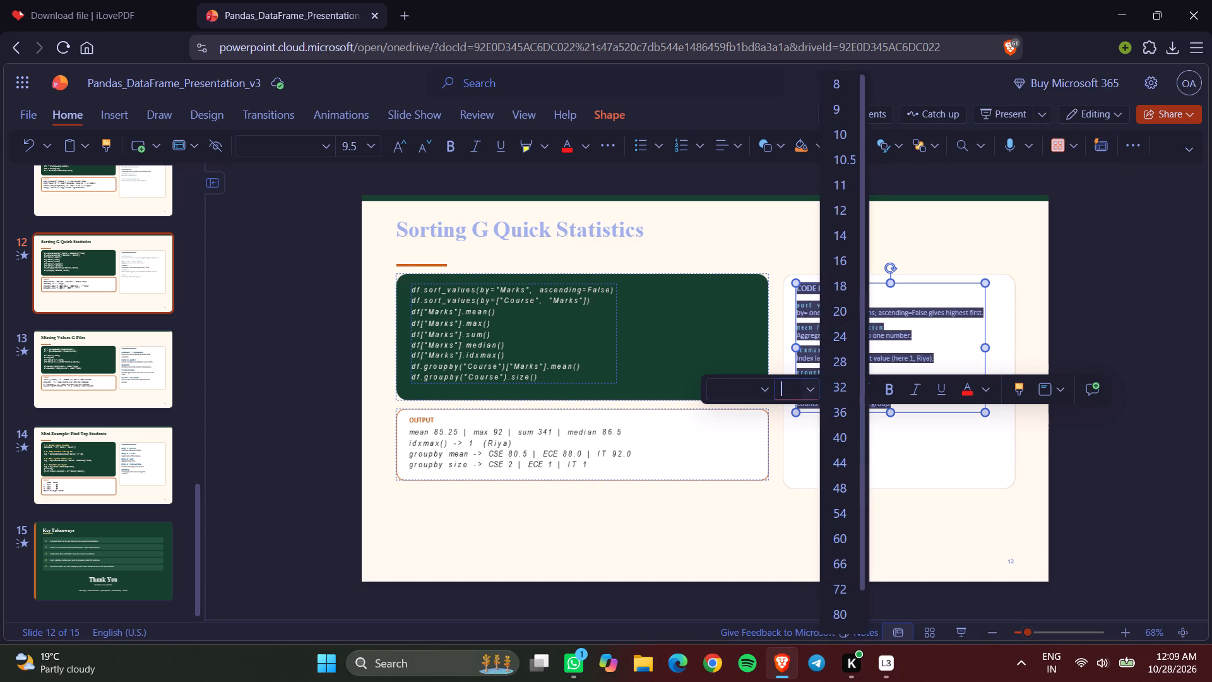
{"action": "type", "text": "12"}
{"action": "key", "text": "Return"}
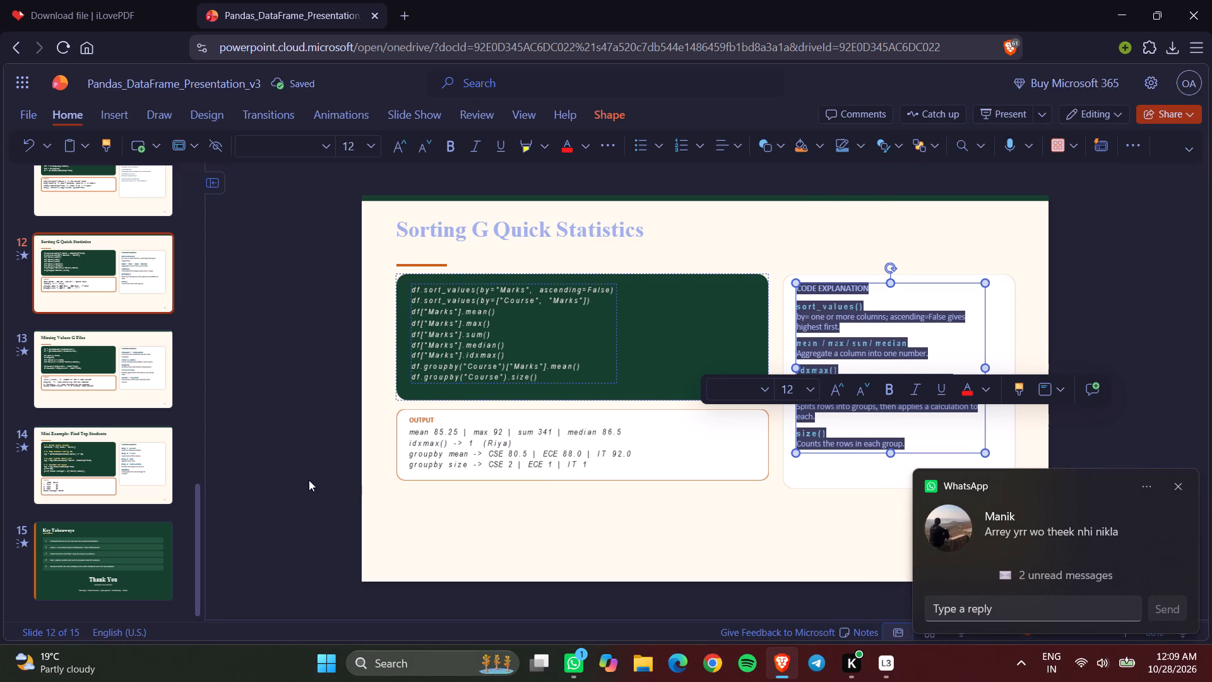
Set all the Code Explanation text on slide 11, "Deleting Columns or Rows", to font size 12.
{"action": "scroll", "coordinate": [103, 322], "scroll_direction": "up", "scroll_amount": 1}
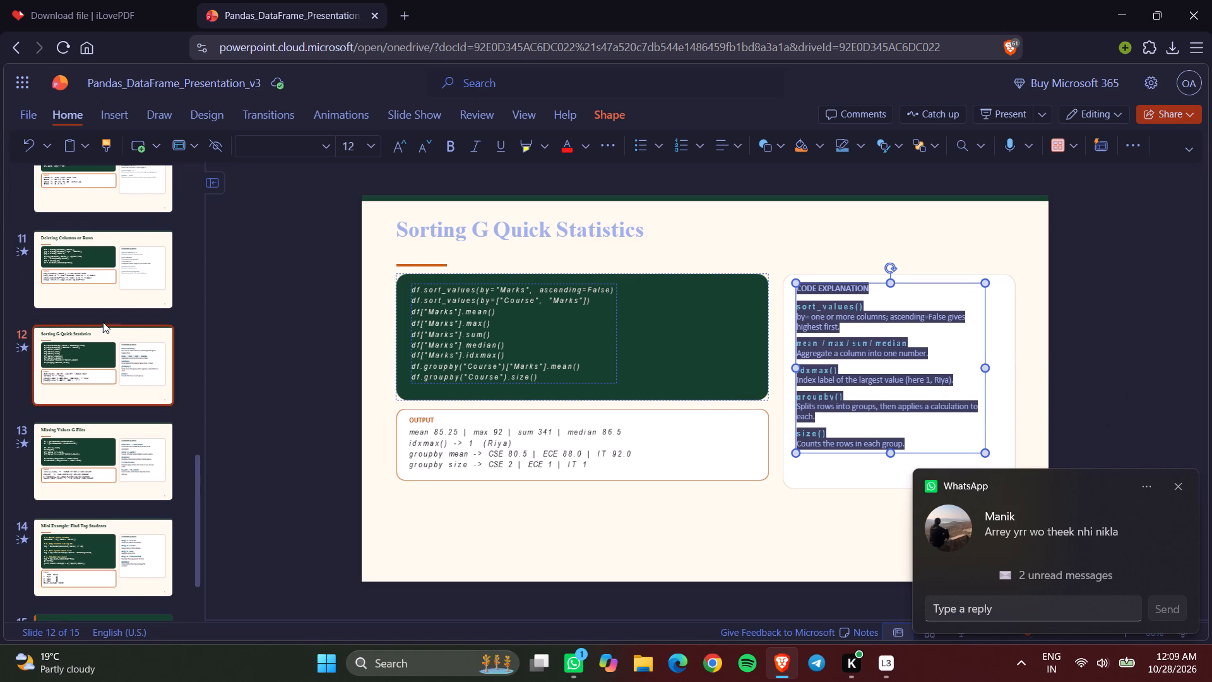
{"action": "left_click", "coordinate": [134, 234]}
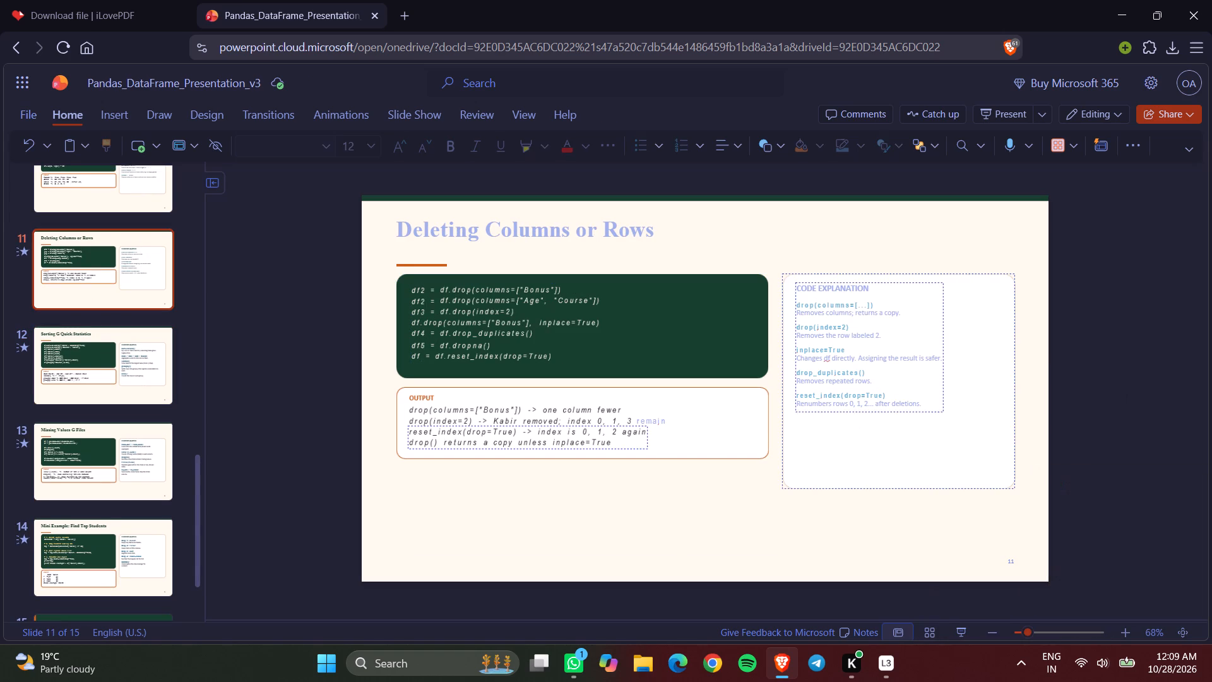
{"action": "left_click", "coordinate": [874, 392]}
{"action": "key", "text": "ctrl+a"}
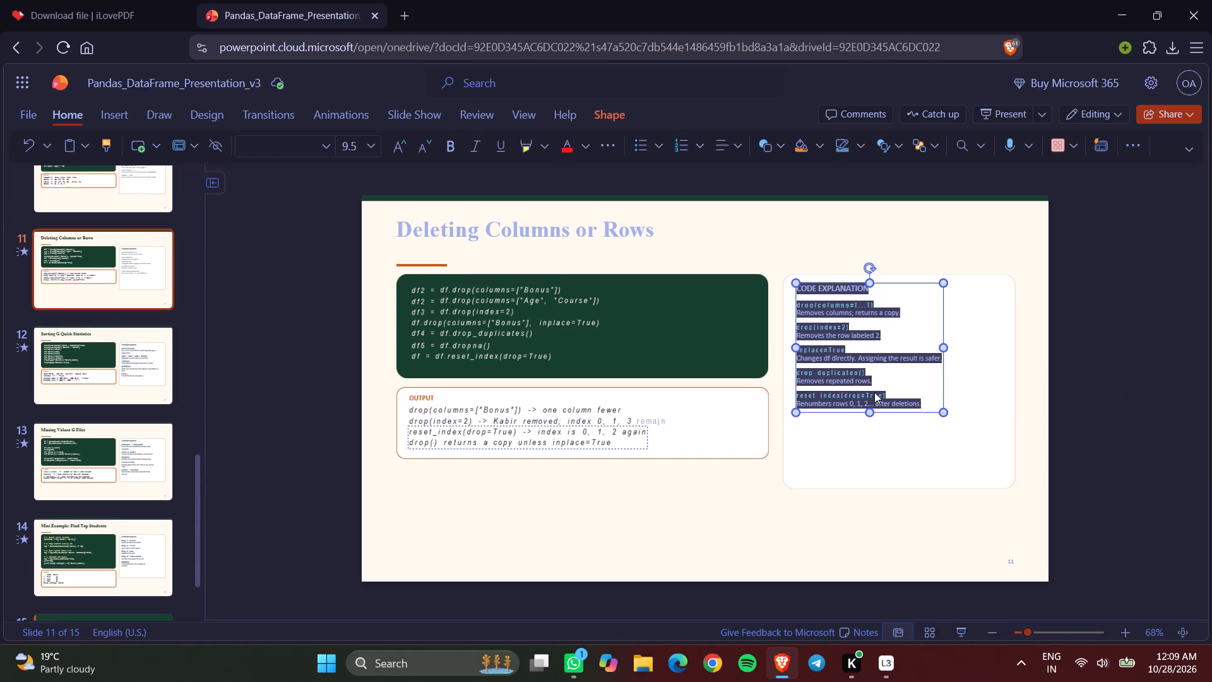
{"action": "right_click", "coordinate": [874, 392]}
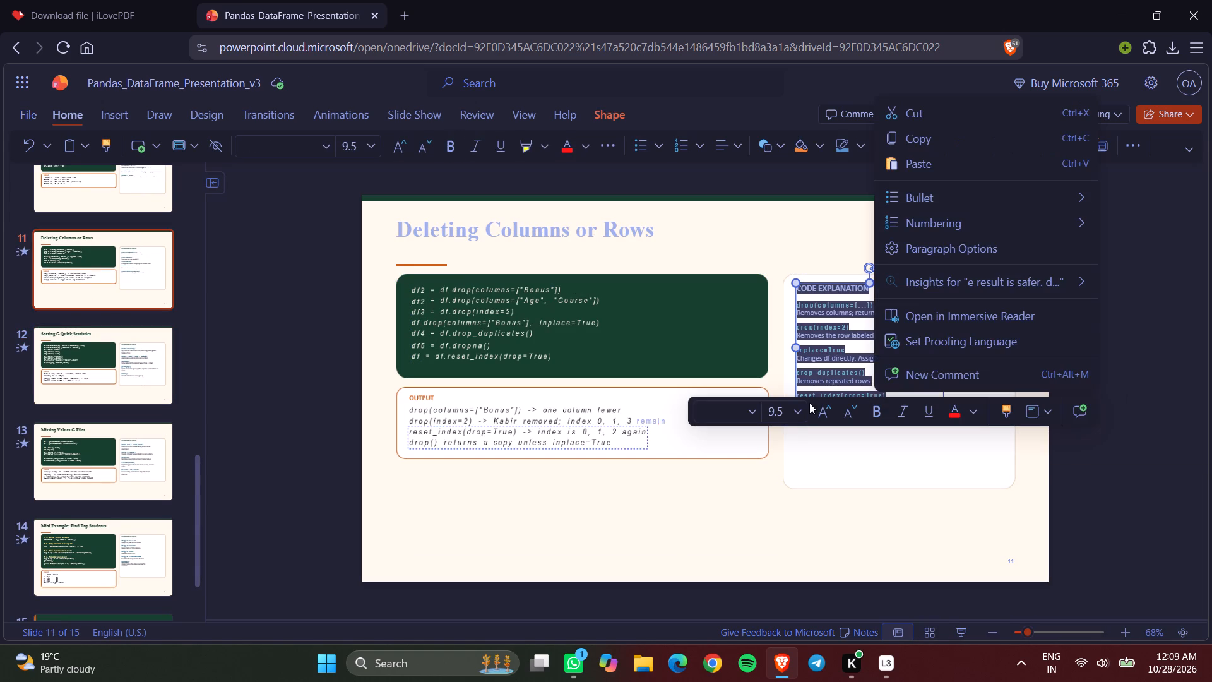
{"action": "left_click", "coordinate": [799, 414]}
{"action": "key", "text": "BackSpace"}
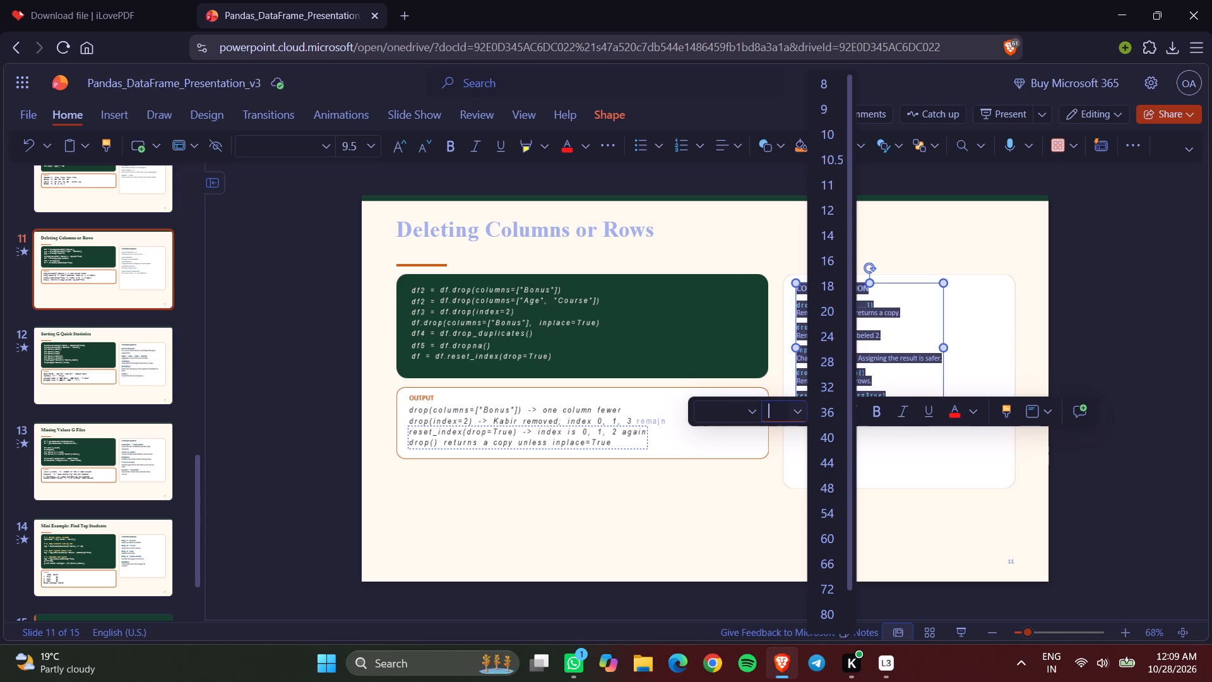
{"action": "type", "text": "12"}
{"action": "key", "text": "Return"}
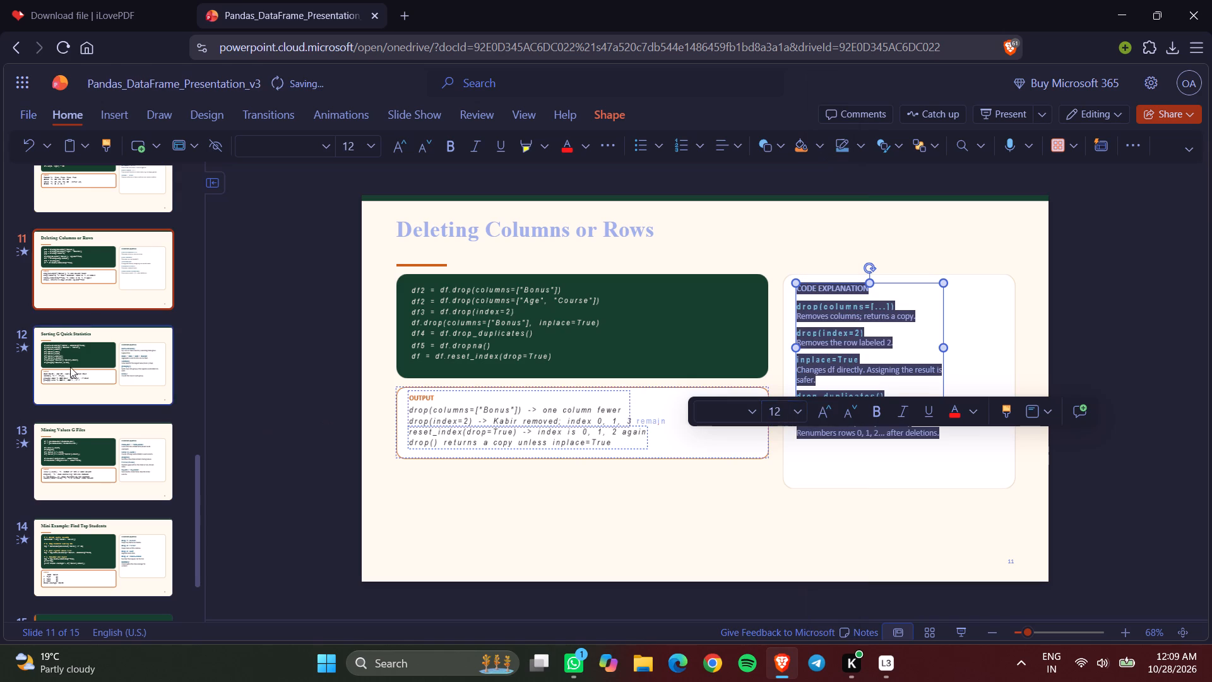
Select all the Code Explanation text on slide 10, "Adding G Updating Columns".
{"action": "scroll", "coordinate": [70, 367], "scroll_direction": "up", "scroll_amount": 1}
{"action": "left_click", "coordinate": [117, 263]}
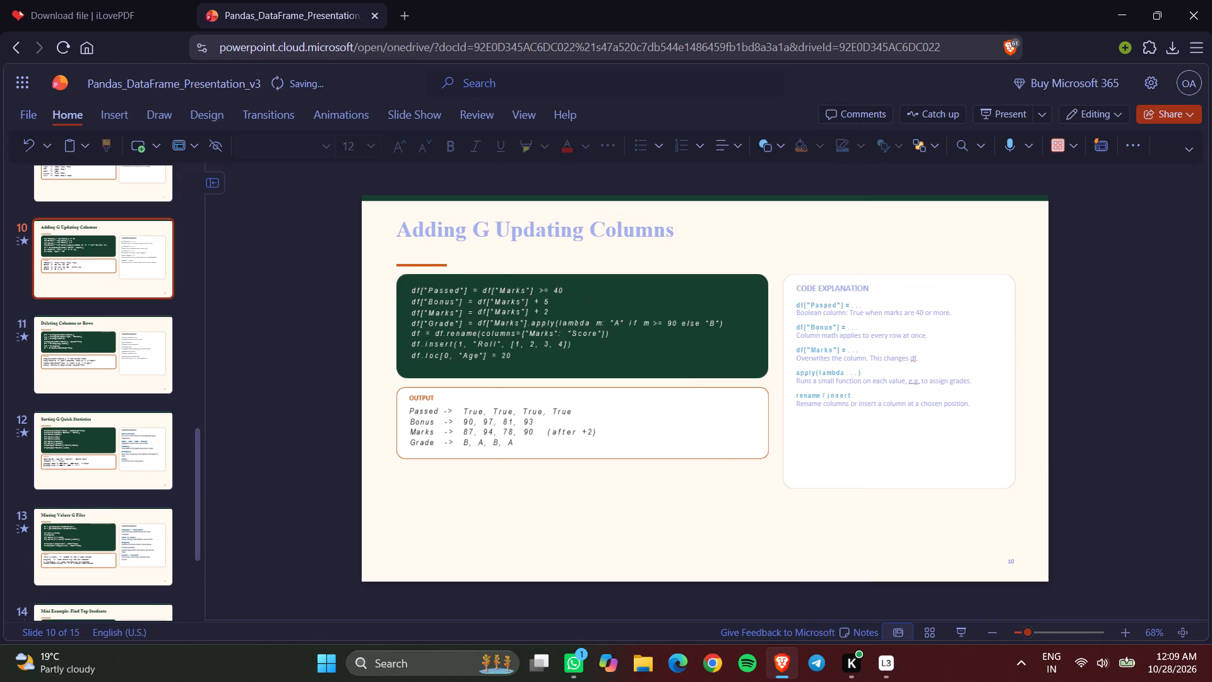
{"action": "left_click", "coordinate": [866, 387]}
{"action": "key", "text": "ctrl+a"}
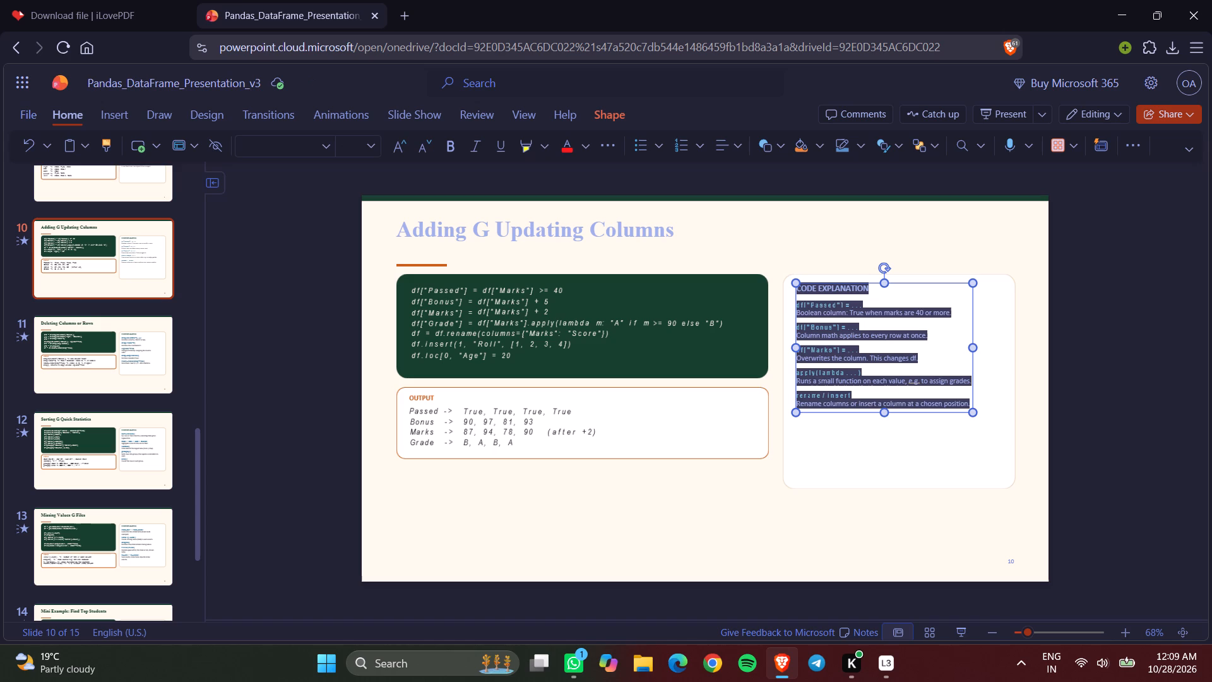
Set all the Code Explanation text on slide 10, "Adding G Updating Columns", to font size 12.
{"action": "right_click", "coordinate": [866, 387]}
{"action": "left_click", "coordinate": [821, 364]}
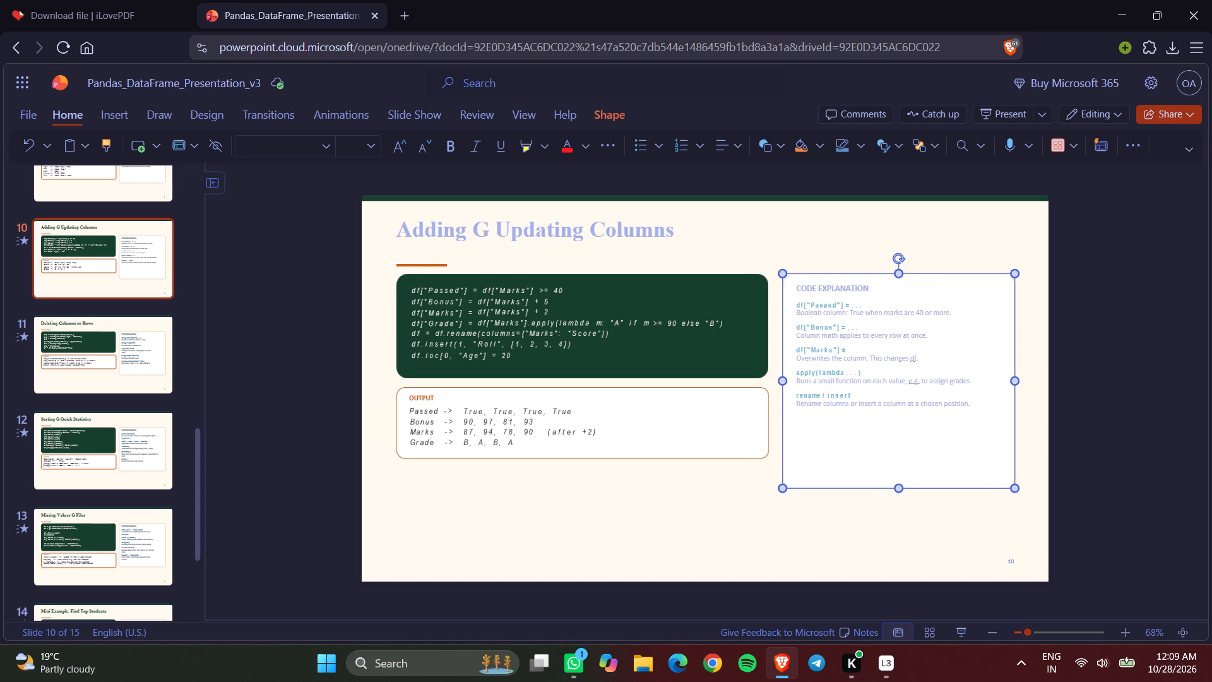
{"action": "key", "text": "ctrl+a"}
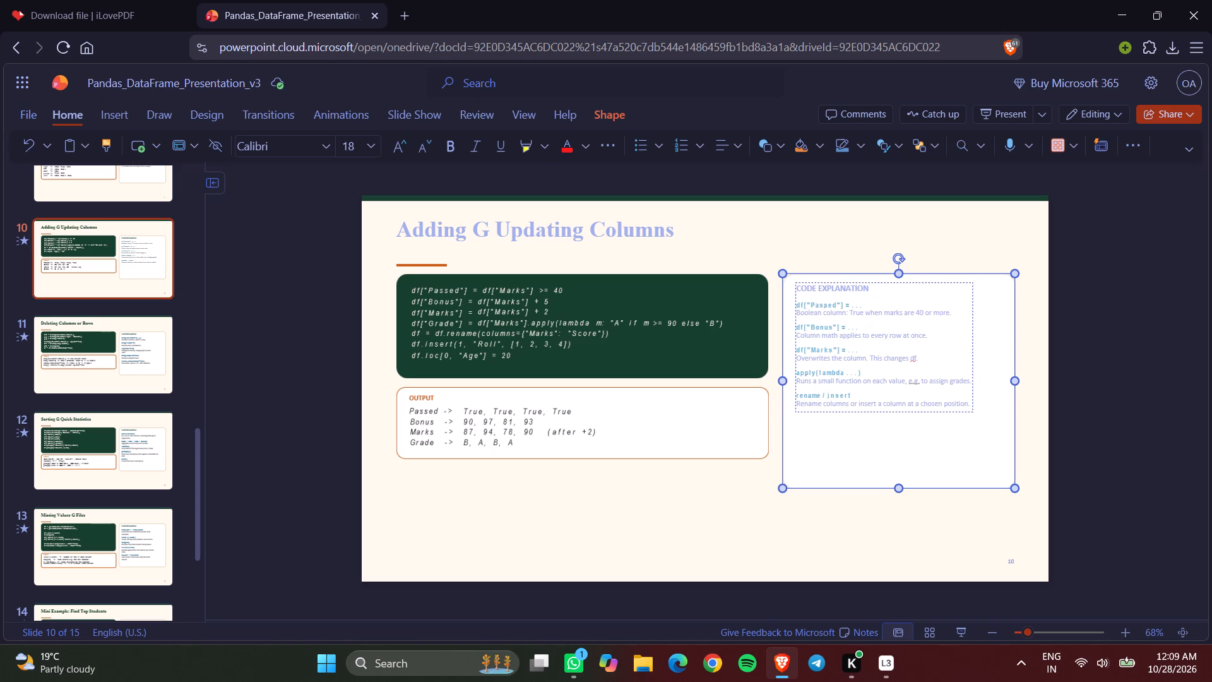
{"action": "left_click", "coordinate": [836, 372]}
{"action": "key", "text": "ctrl+a"}
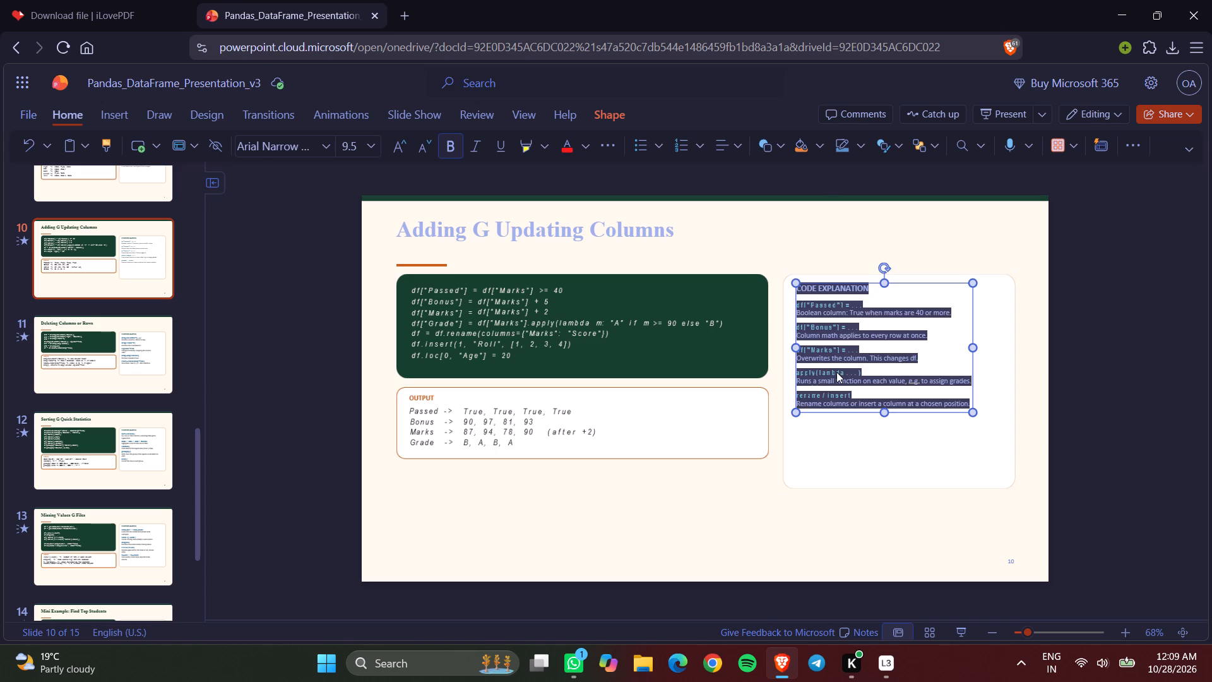
{"action": "right_click", "coordinate": [836, 372]}
{"action": "left_click", "coordinate": [781, 388]}
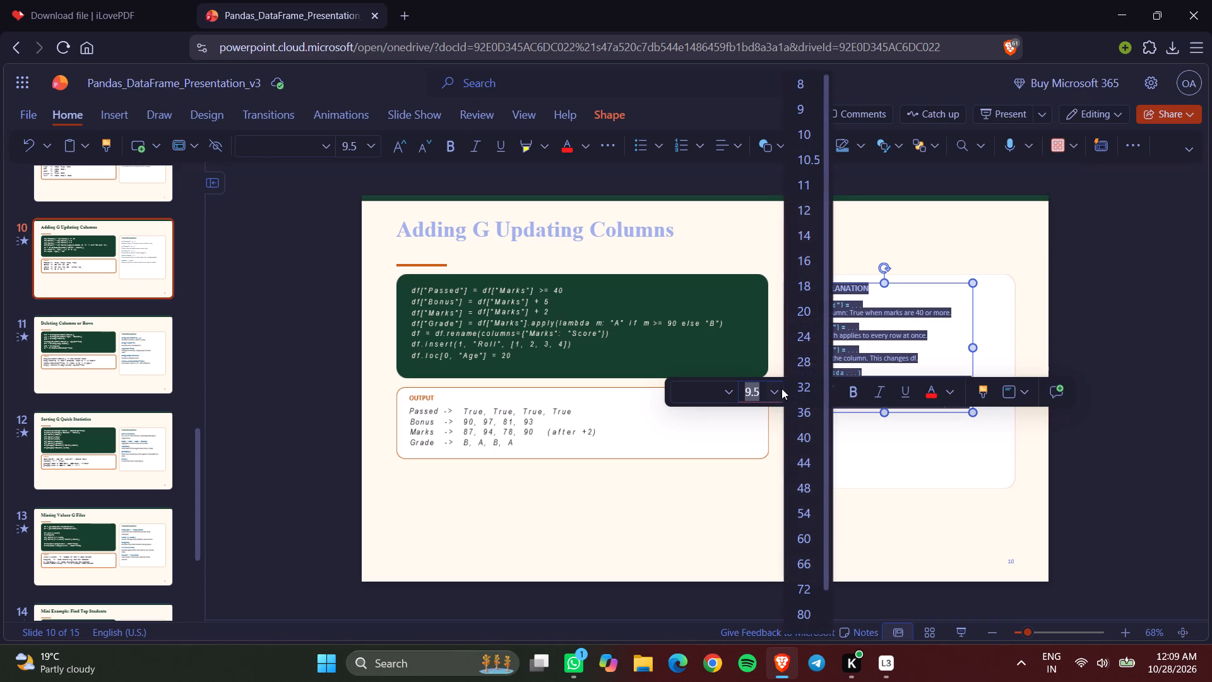
{"action": "key", "text": "BackSpace"}
{"action": "type", "text": "12"}
{"action": "key", "text": "Return"}
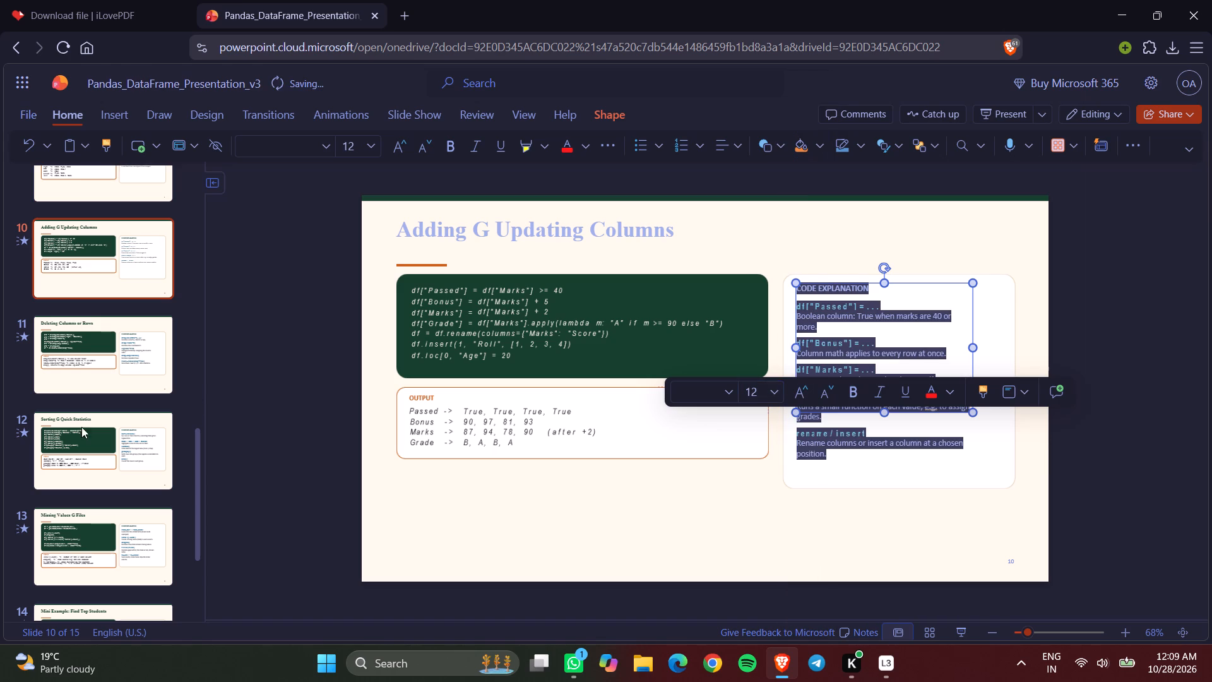
Set all the Code Explanation text on slide 9, "Filtering Data", to font size 12.
{"action": "scroll", "coordinate": [75, 349], "scroll_direction": "up", "scroll_amount": 2}
{"action": "left_click", "coordinate": [124, 314]}
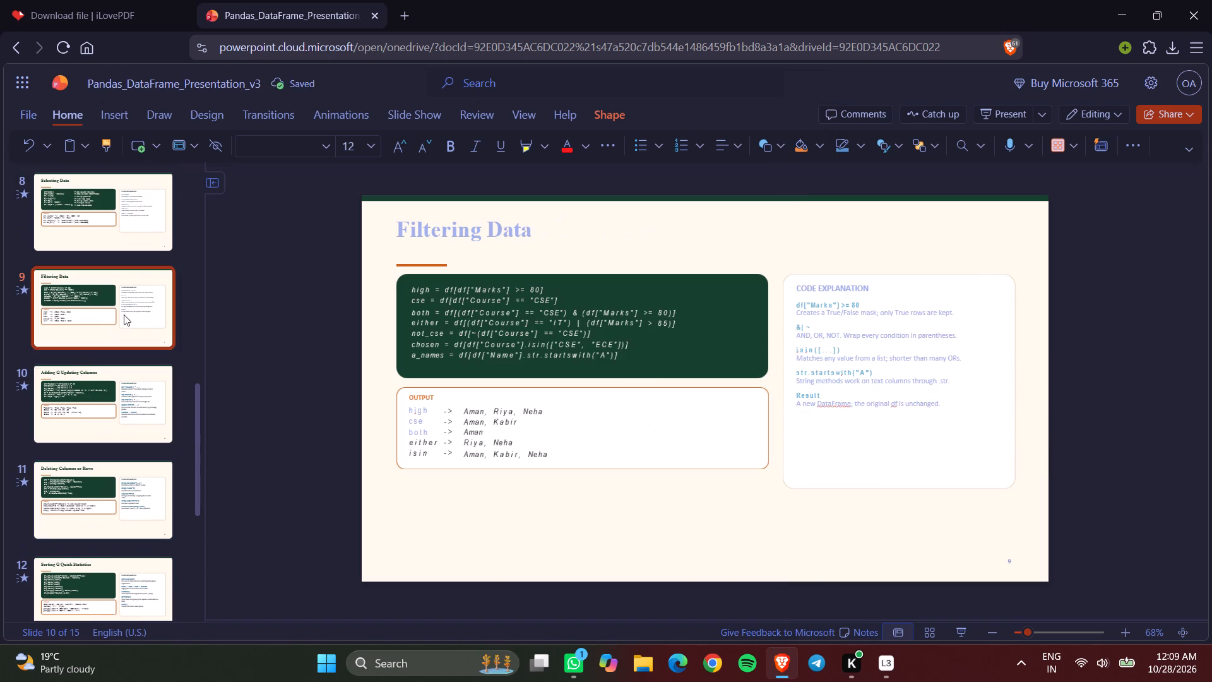
{"action": "left_click", "coordinate": [853, 378]}
{"action": "key", "text": "ctrl+a"}
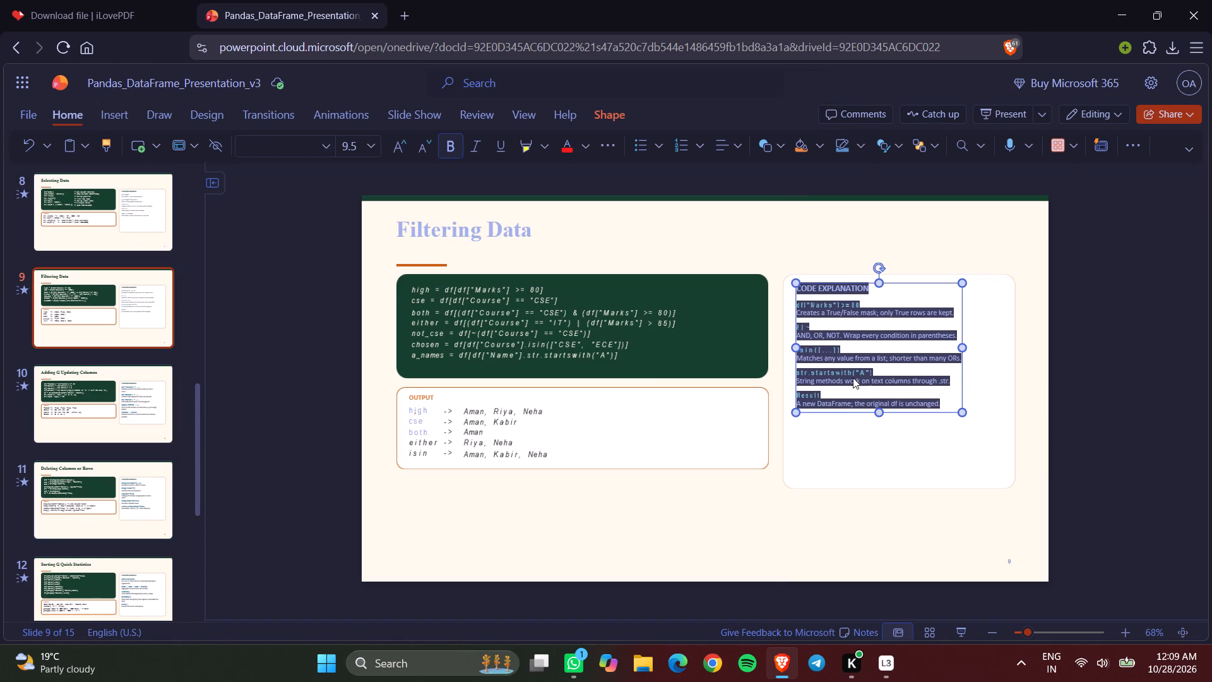
{"action": "right_click", "coordinate": [853, 378]}
{"action": "left_click", "coordinate": [766, 392]}
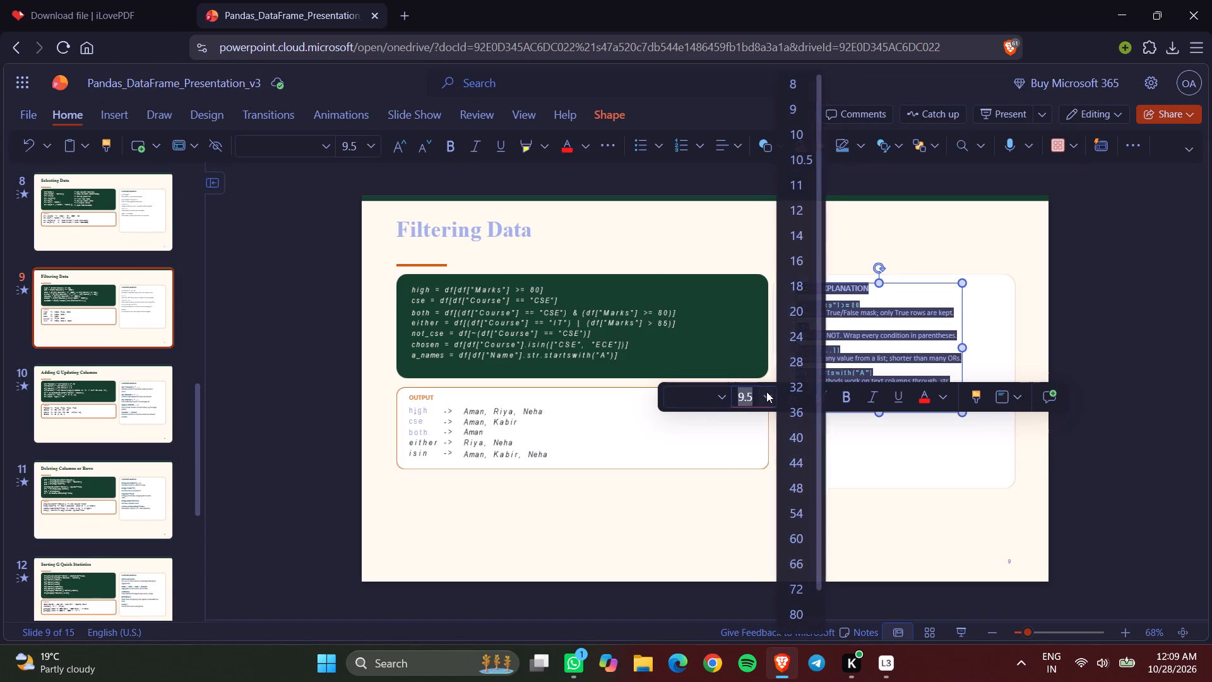
{"action": "key", "text": "BackSpace"}
{"action": "type", "text": "12"}
{"action": "key", "text": "Return"}
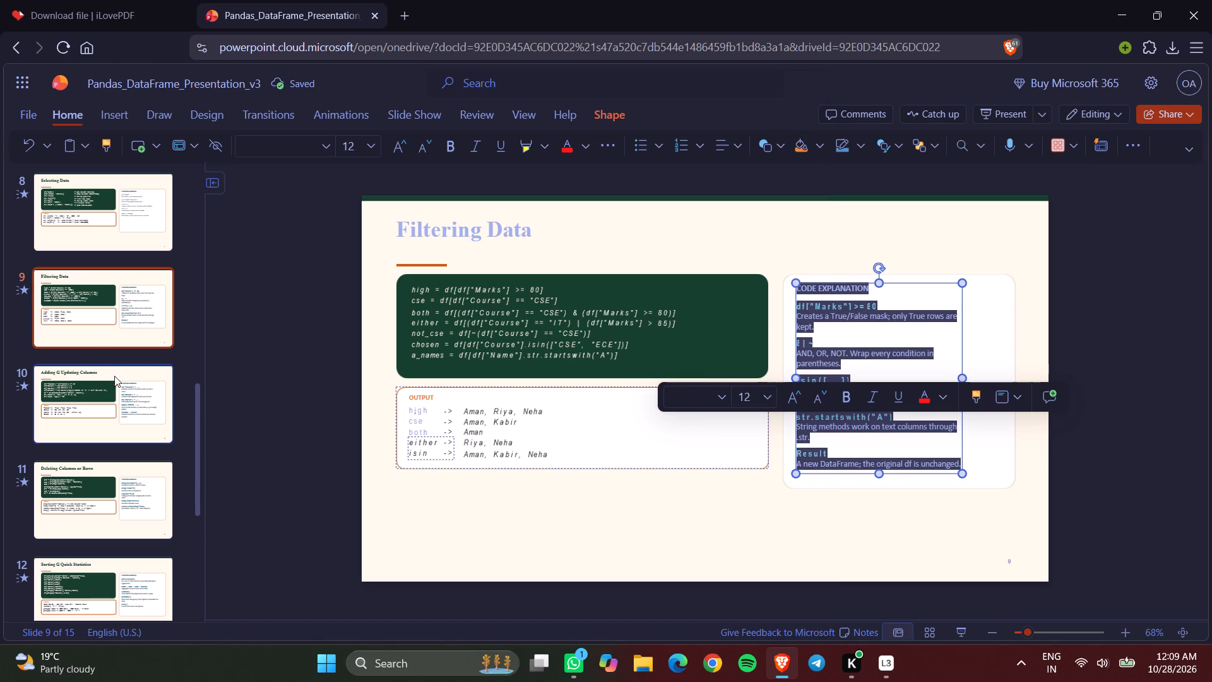
Set all the Code Explanation text on slide 8, "Selecting Data", to font size 12.
{"action": "scroll", "coordinate": [116, 452], "scroll_direction": "up", "scroll_amount": 1}
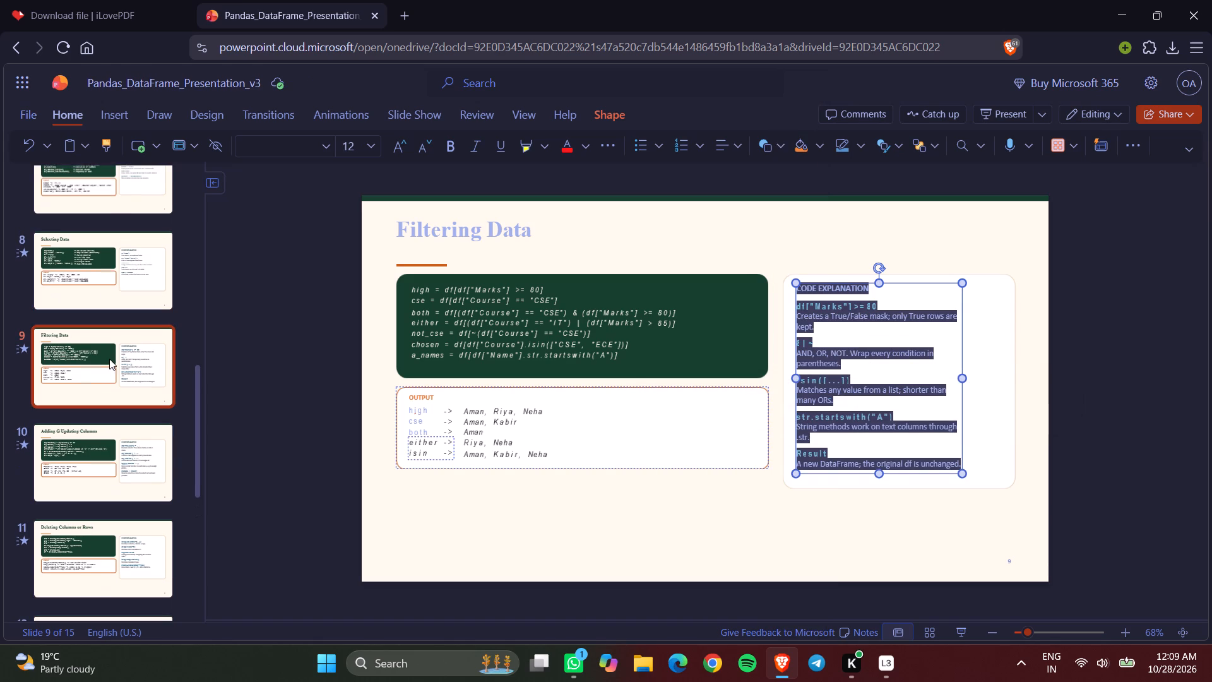
{"action": "left_click", "coordinate": [110, 290]}
{"action": "left_click", "coordinate": [859, 373]}
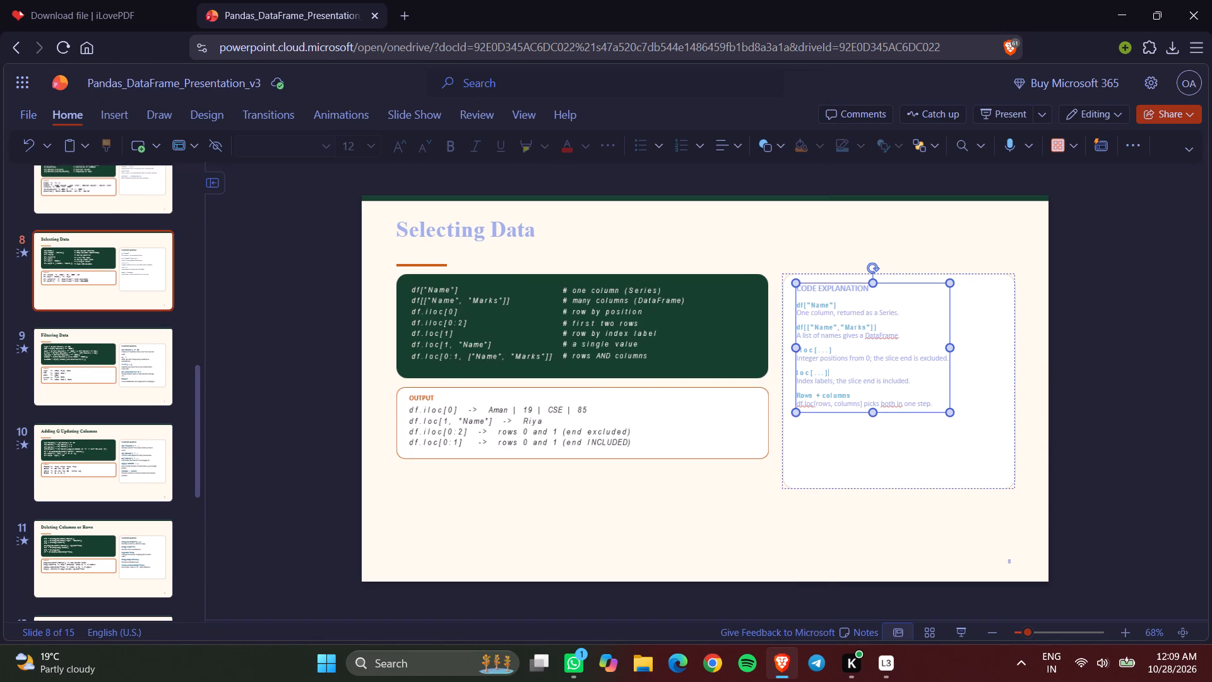
{"action": "key", "text": "ctrl+a"}
{"action": "right_click", "coordinate": [859, 373]}
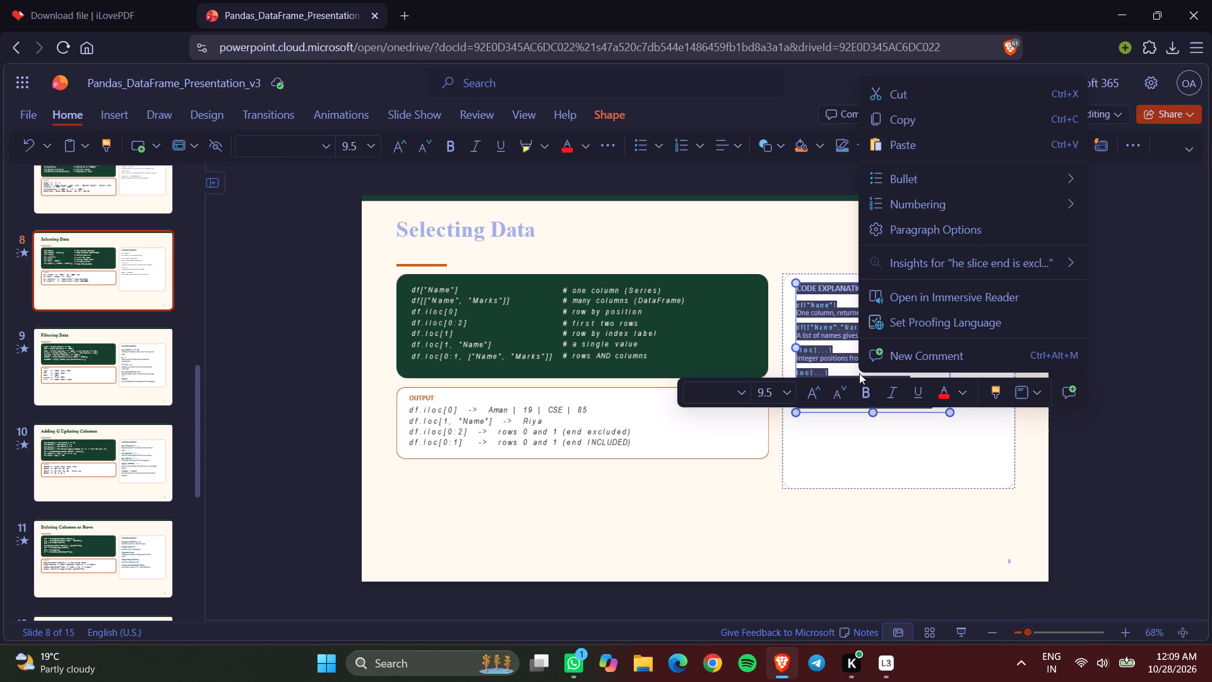
{"action": "left_click", "coordinate": [787, 396]}
{"action": "key", "text": "BackSpace"}
{"action": "type", "text": "12"}
{"action": "key", "text": "Return"}
Set all the Code Explanation text on slide 7, "Inspecting a DataFrame", to font size 12.
{"action": "scroll", "coordinate": [107, 350], "scroll_direction": "up", "scroll_amount": 1}
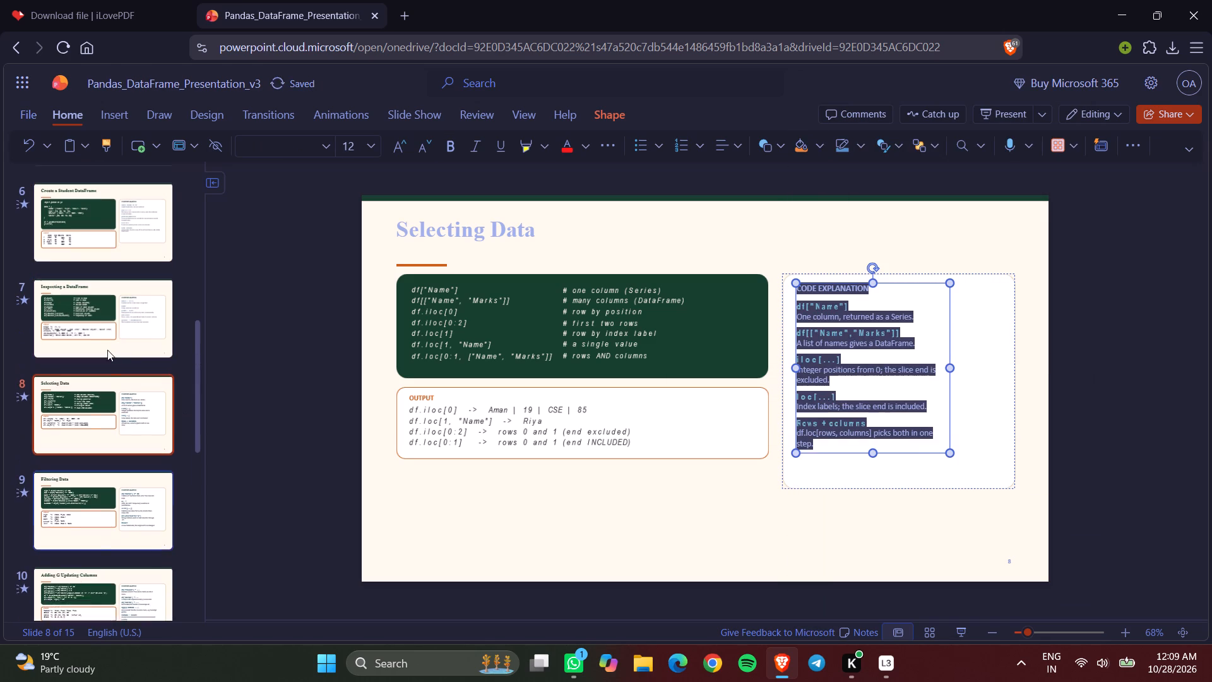
{"action": "scroll", "coordinate": [107, 350], "scroll_direction": "up", "scroll_amount": 1}
{"action": "left_click", "coordinate": [157, 347]}
{"action": "left_click", "coordinate": [853, 385]}
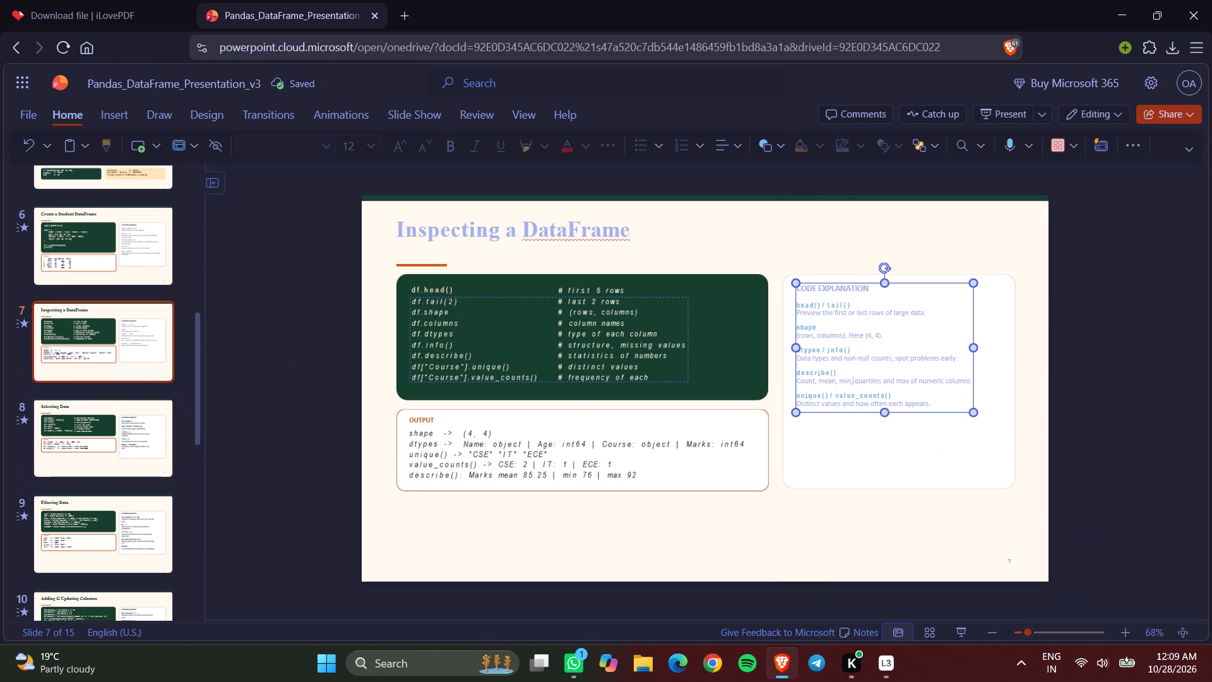
{"action": "key", "text": "ctrl+a"}
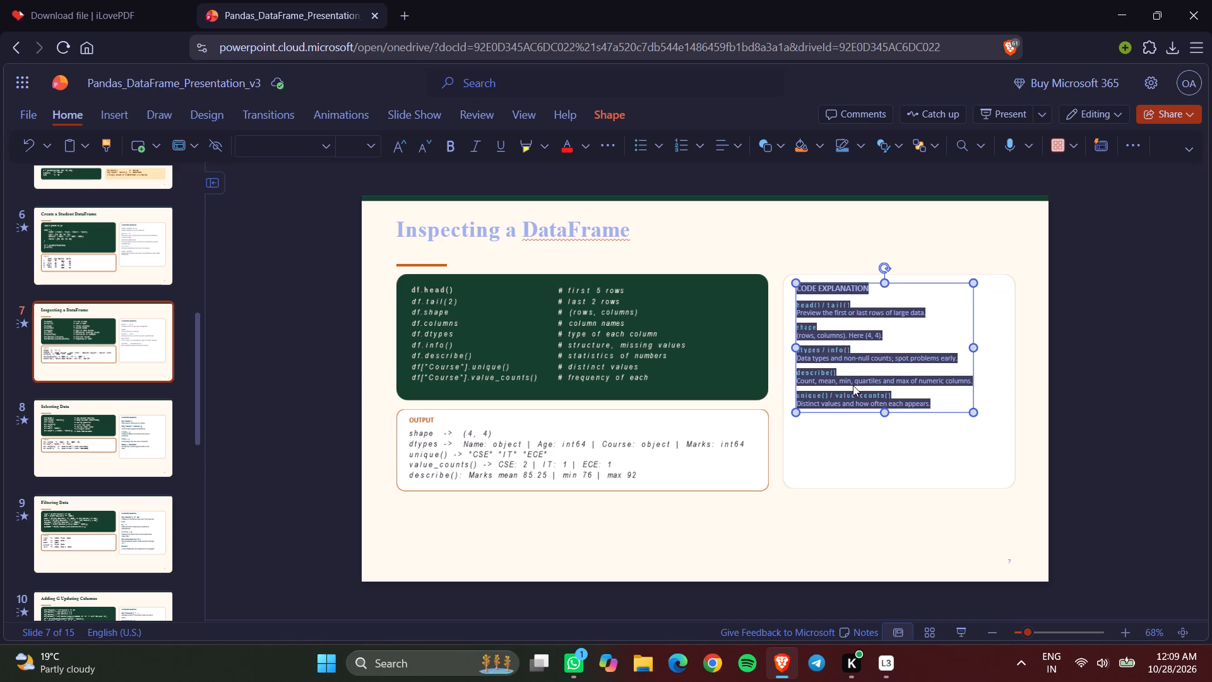
{"action": "right_click", "coordinate": [853, 385]}
{"action": "left_click", "coordinate": [789, 404]}
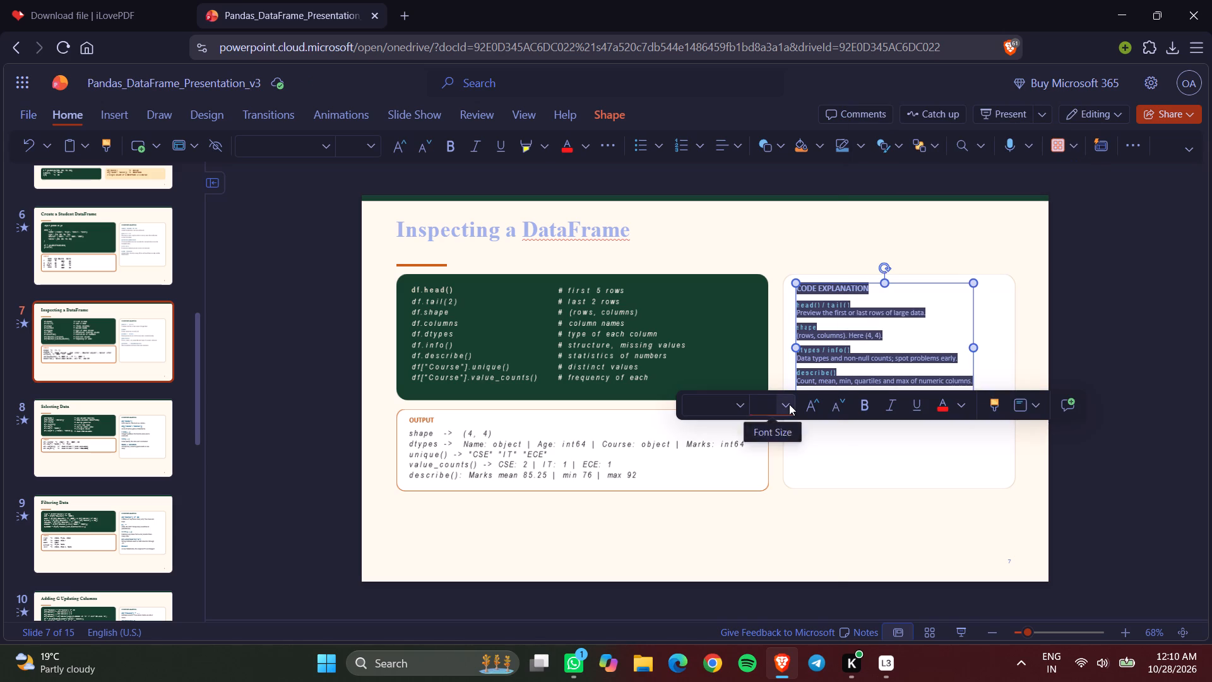
{"action": "left_click", "coordinate": [826, 216]}
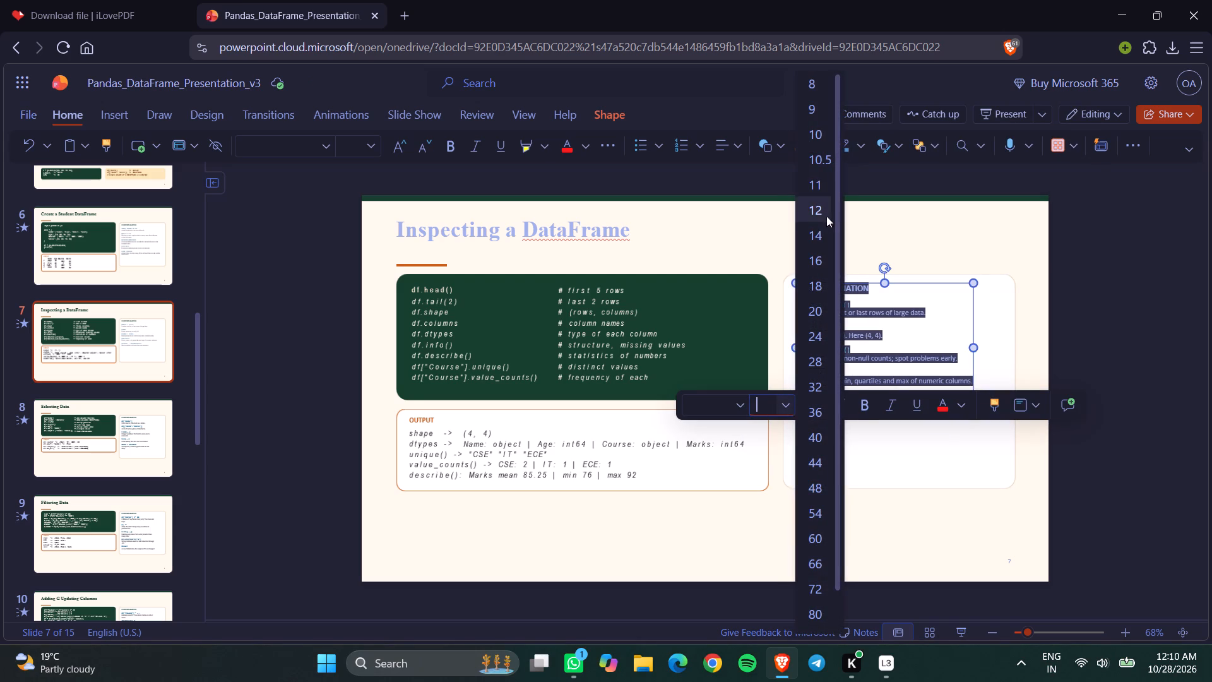
Set all the Code Explanation text on slide 6, "Create a Student DataFrame", to font size 12.
{"action": "left_click", "coordinate": [142, 282]}
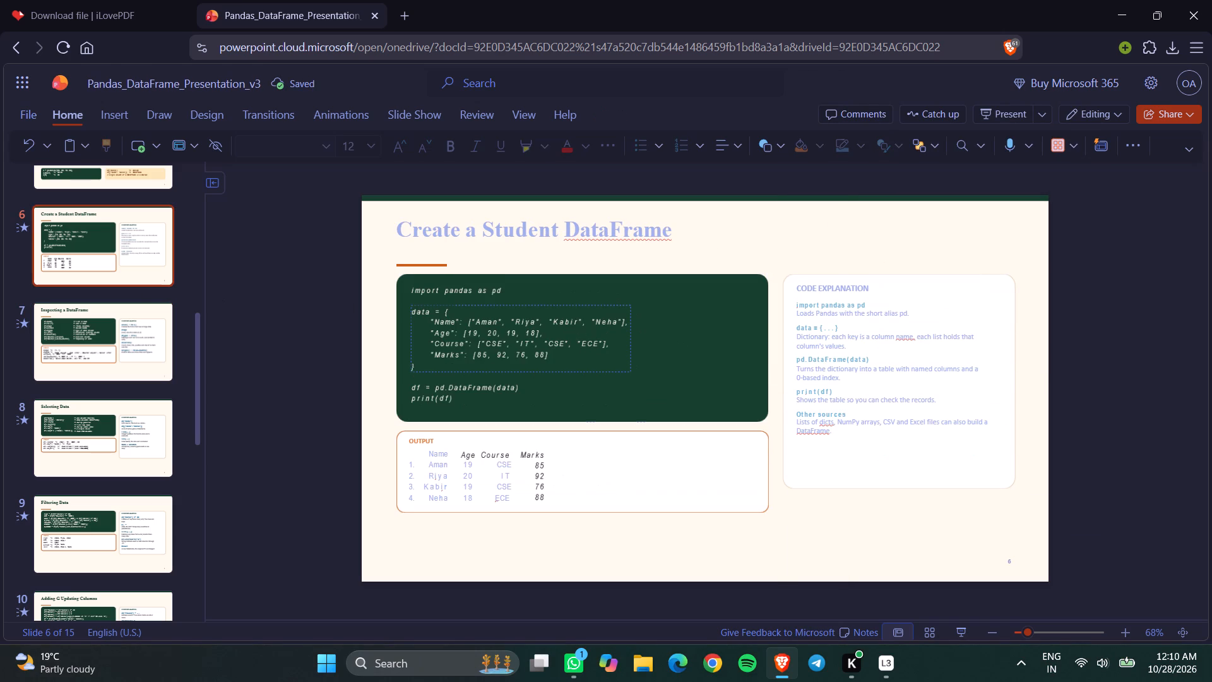
{"action": "left_click", "coordinate": [845, 388]}
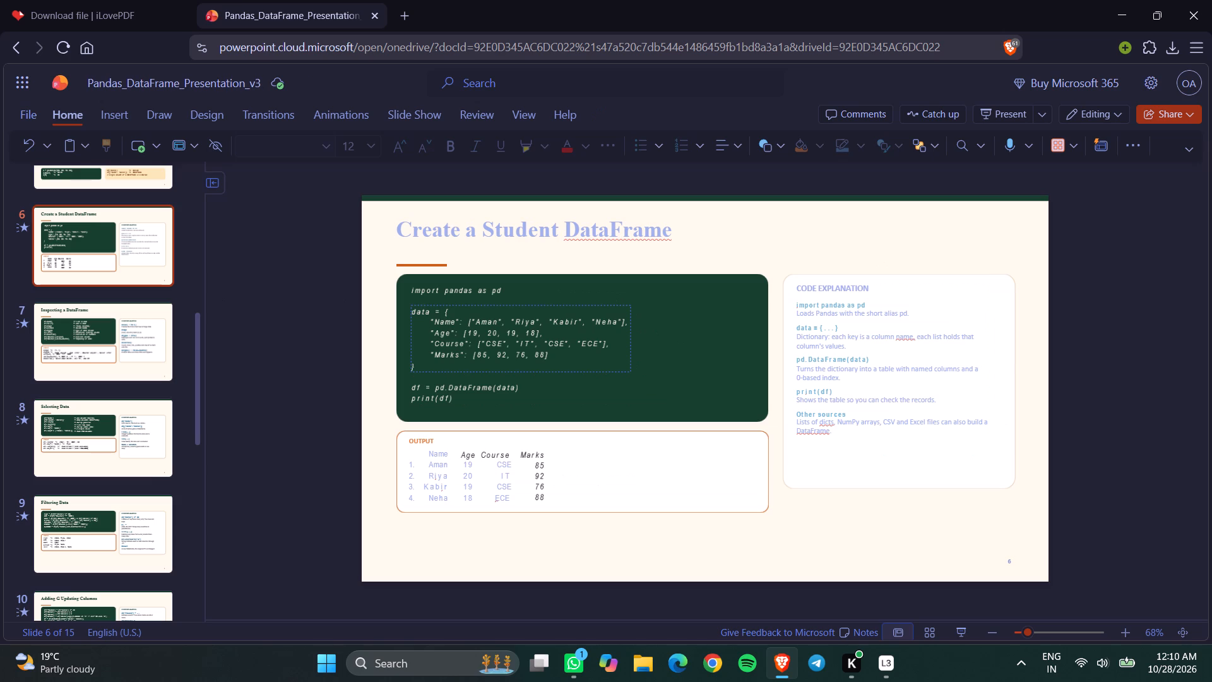
{"action": "key", "text": "ctrl+a"}
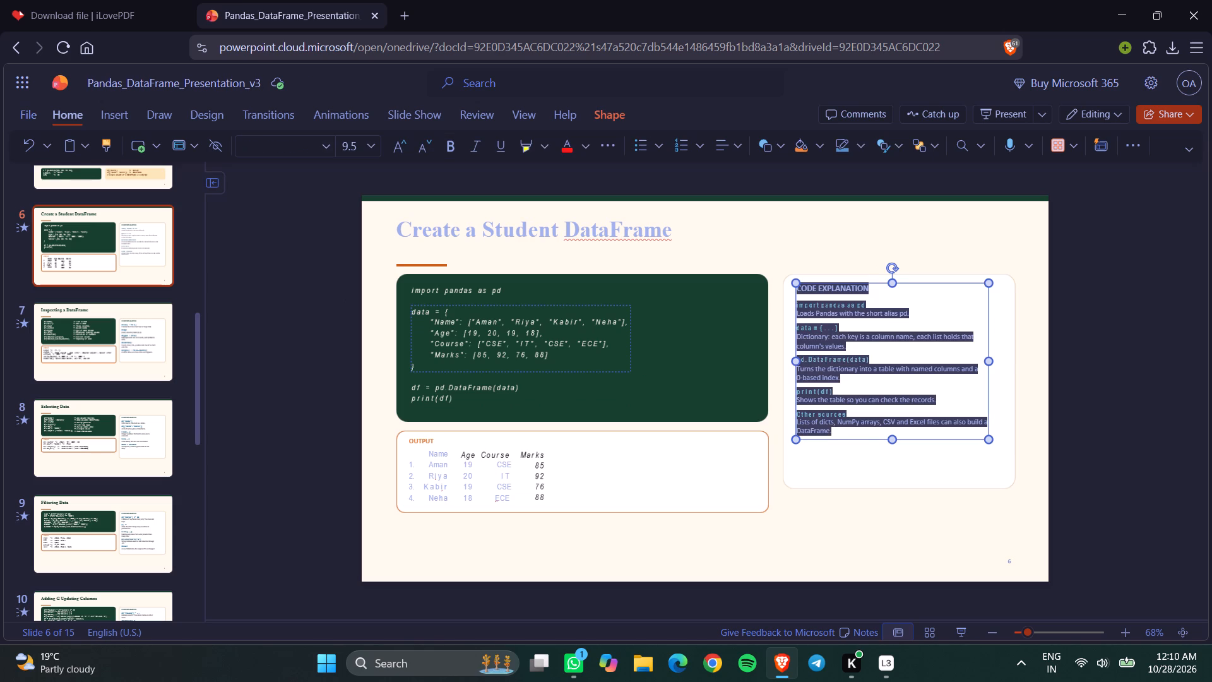
{"action": "left_click", "coordinate": [845, 388]}
{"action": "key", "text": "ctrl+a"}
{"action": "right_click", "coordinate": [845, 388]}
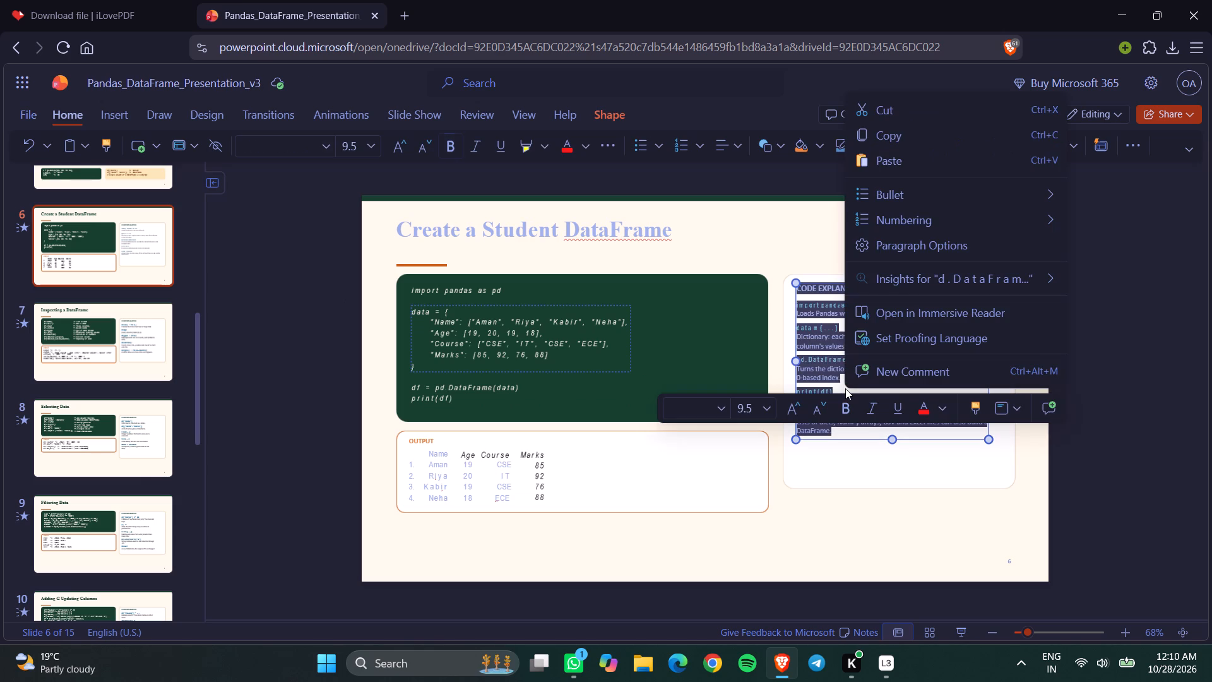
{"action": "left_click", "coordinate": [766, 414]}
{"action": "key", "text": "BackSpace"}
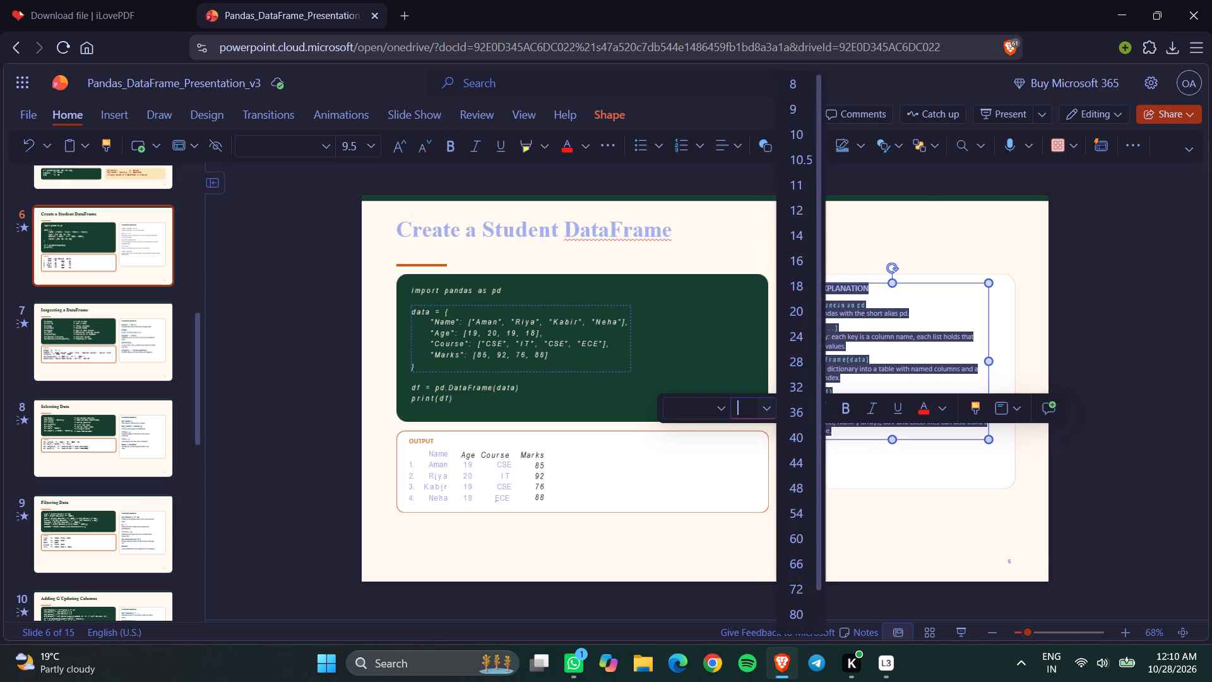
{"action": "type", "text": "12"}
{"action": "key", "text": "Return"}
{"action": "left_click", "coordinate": [826, 525]}
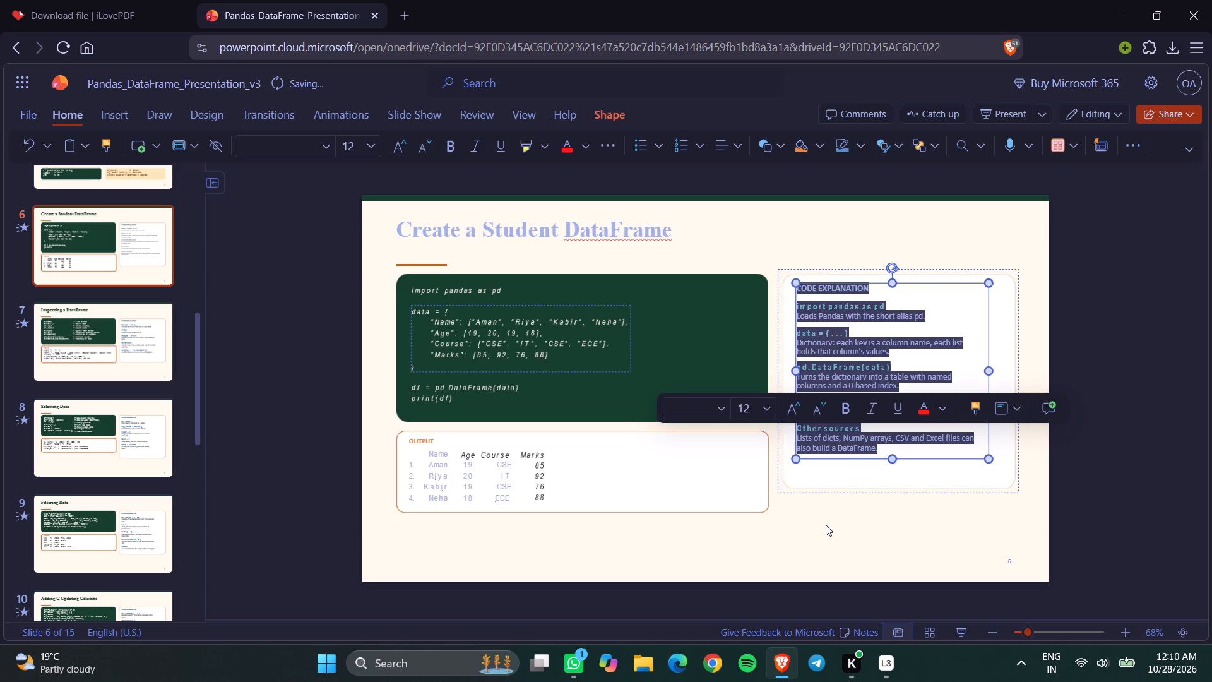
{"action": "scroll", "coordinate": [79, 393], "scroll_direction": "up", "scroll_amount": 1}
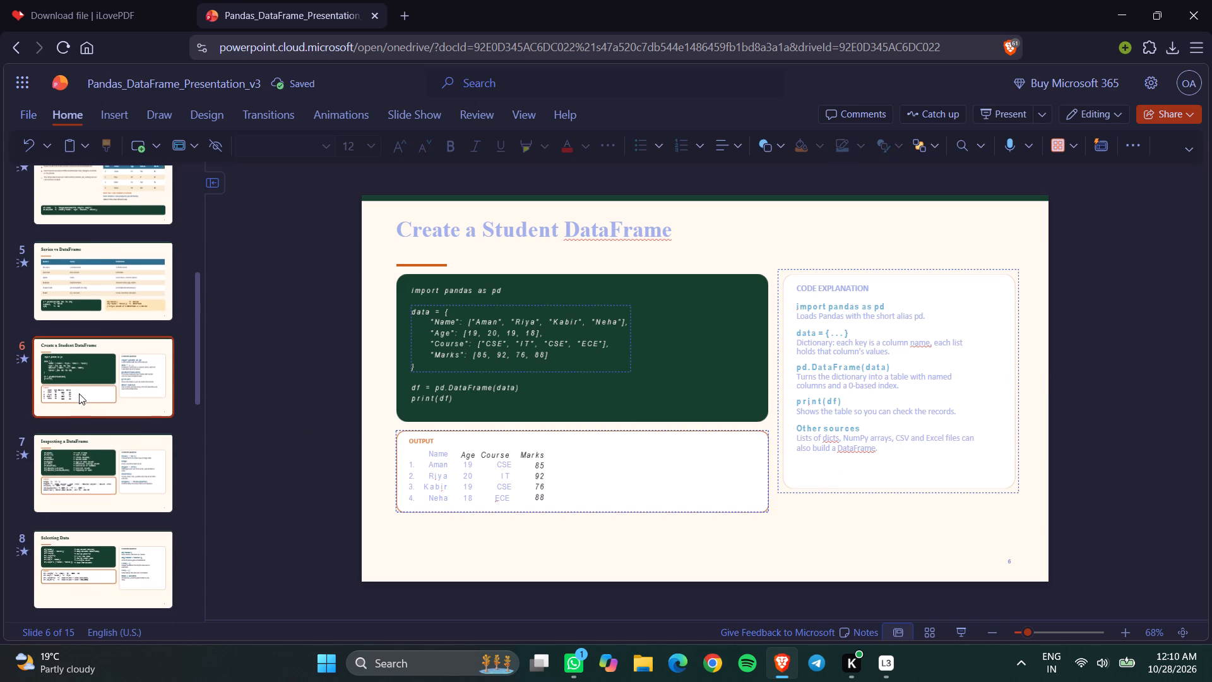
Review the slides across the deck, including "Series vs DataFrame" and "Mini Example: Find Top Students", to check the formatting.
{"action": "scroll", "coordinate": [79, 393], "scroll_direction": "up", "scroll_amount": 2}
{"action": "left_click", "coordinate": [108, 368]}
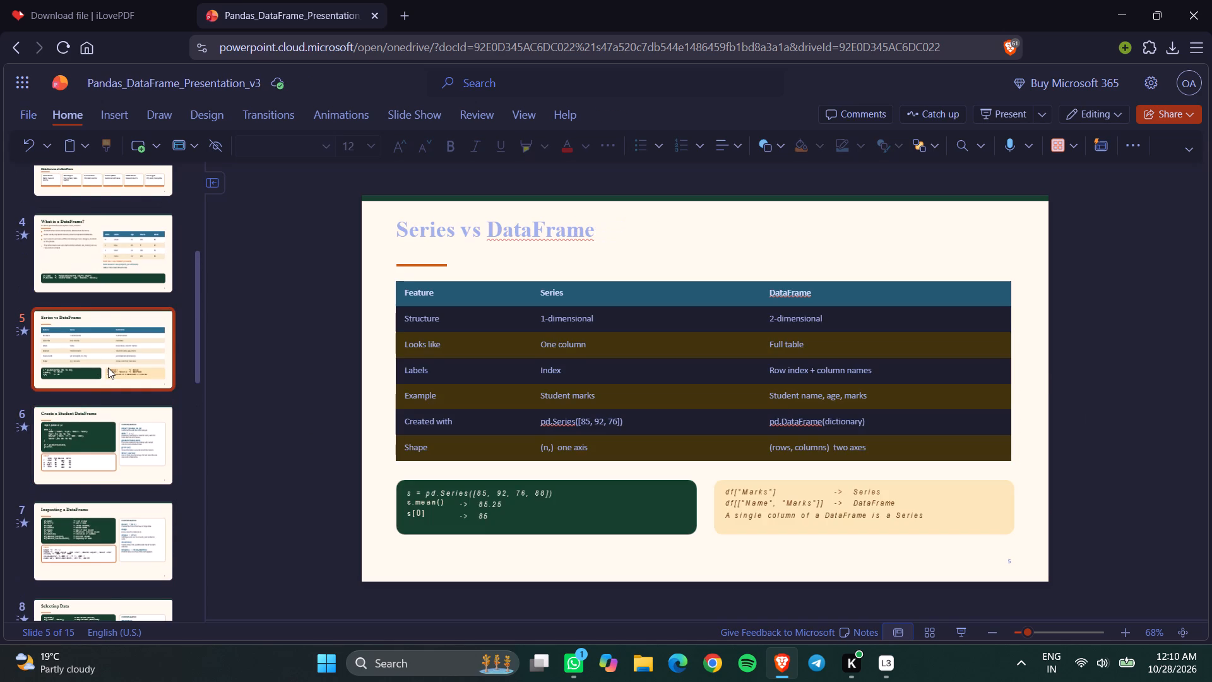
{"action": "scroll", "coordinate": [108, 368], "scroll_direction": "down", "scroll_amount": 1}
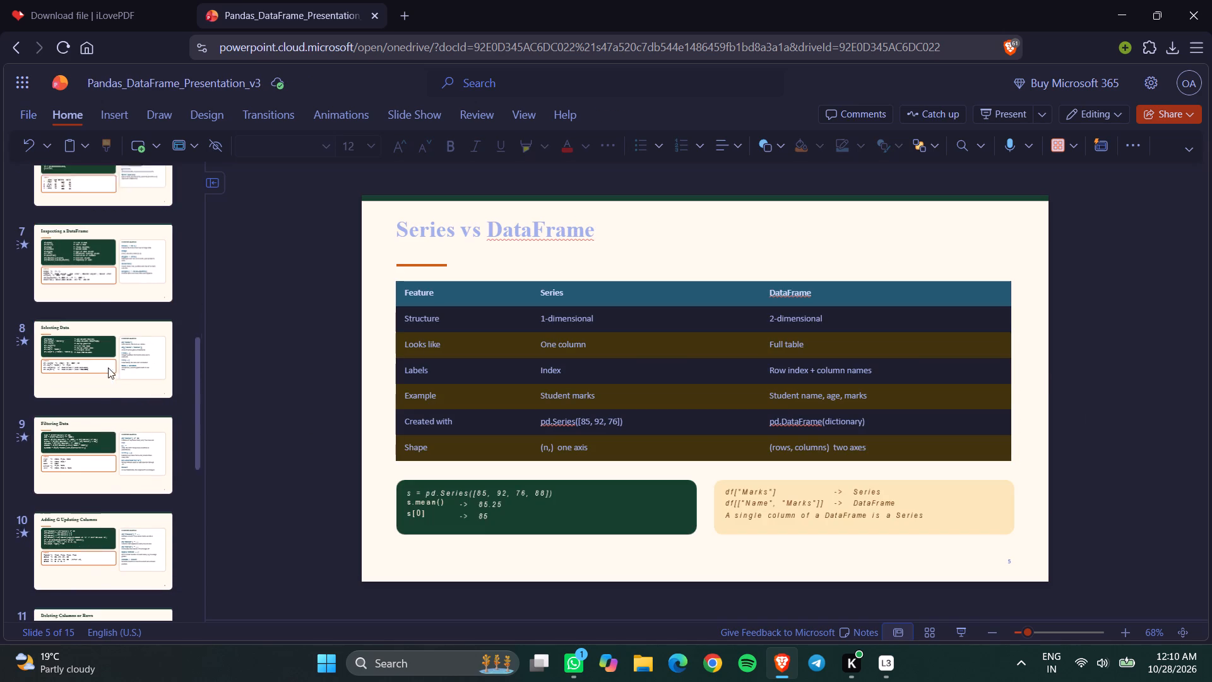
{"action": "scroll", "coordinate": [108, 368], "scroll_direction": "down", "scroll_amount": 6}
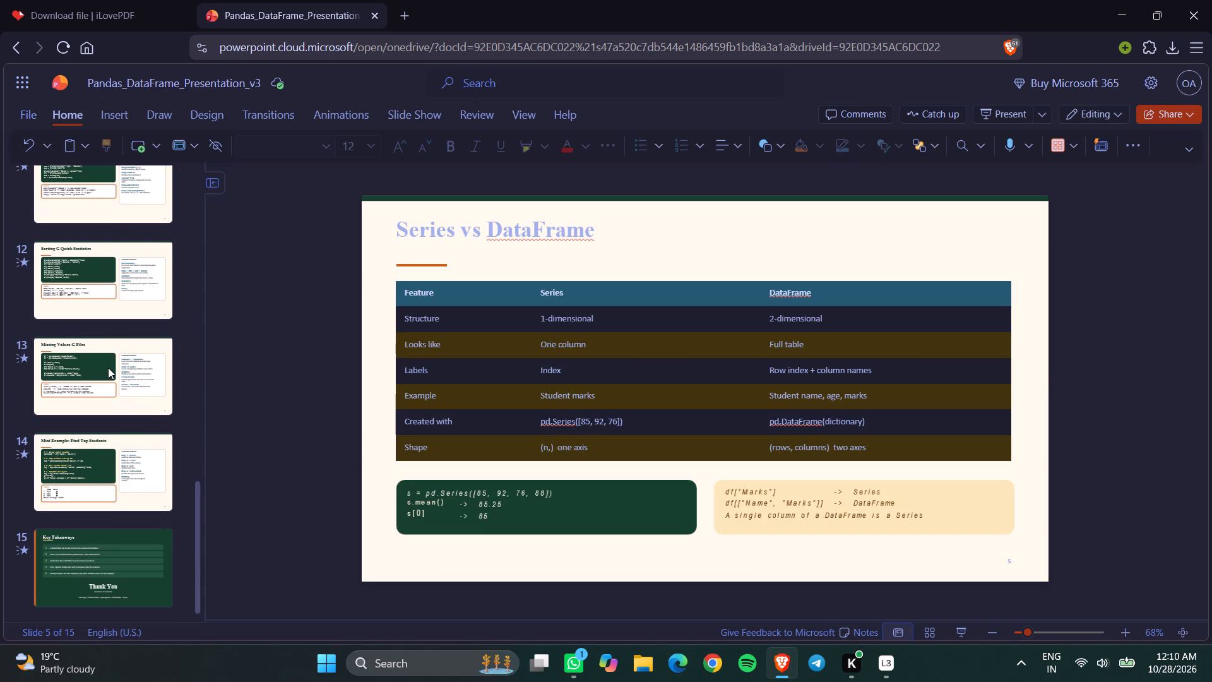
{"action": "scroll", "coordinate": [108, 368], "scroll_direction": "down", "scroll_amount": 2}
{"action": "left_click", "coordinate": [133, 477]}
{"action": "scroll", "coordinate": [133, 477], "scroll_direction": "up", "scroll_amount": 1}
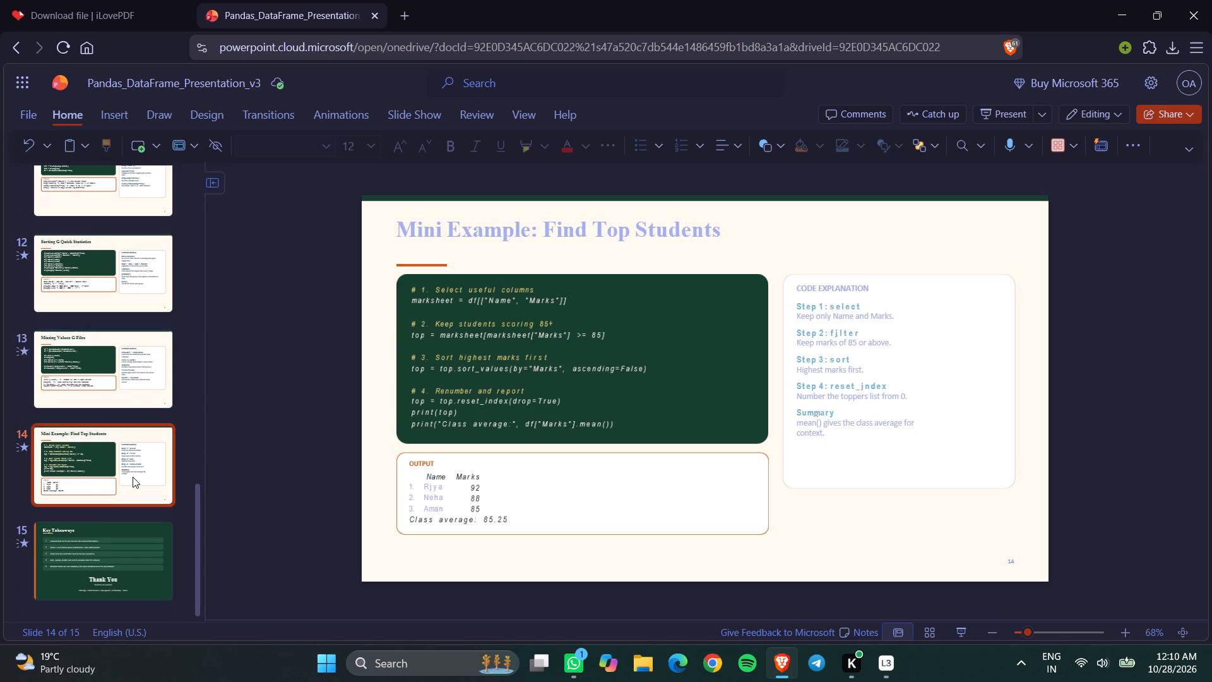
{"action": "scroll", "coordinate": [133, 477], "scroll_direction": "up", "scroll_amount": 4}
{"action": "scroll", "coordinate": [133, 477], "scroll_direction": "down", "scroll_amount": 1}
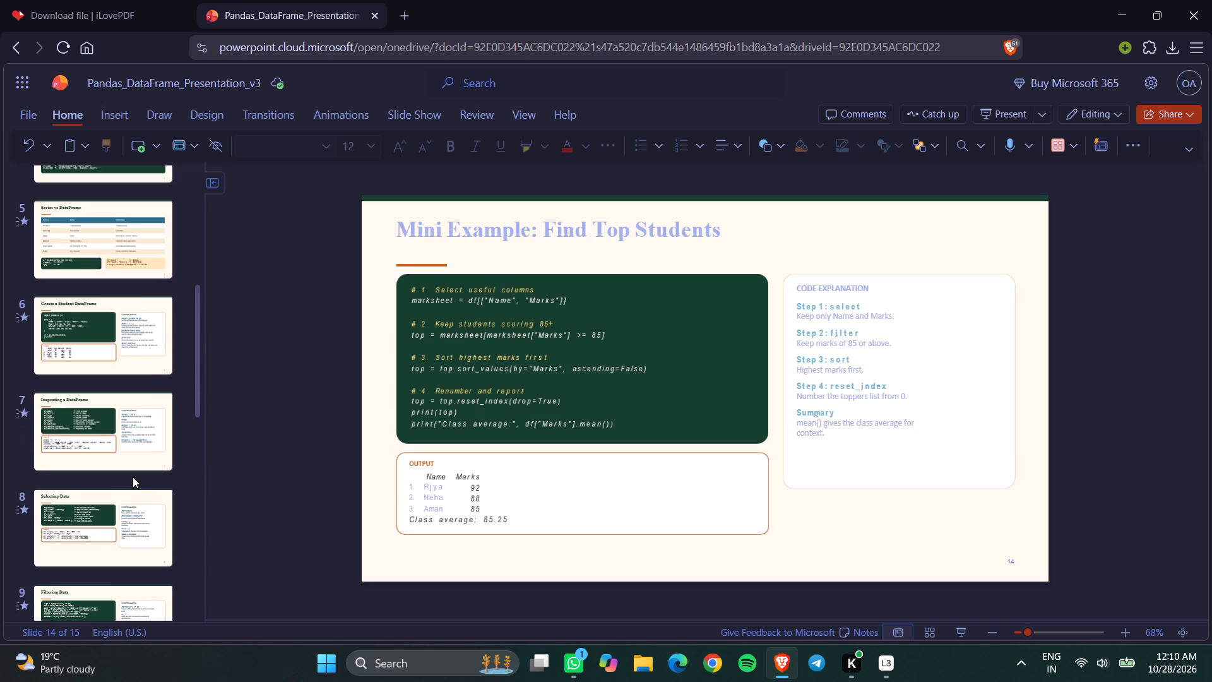
{"action": "scroll", "coordinate": [133, 477], "scroll_direction": "down", "scroll_amount": 1}
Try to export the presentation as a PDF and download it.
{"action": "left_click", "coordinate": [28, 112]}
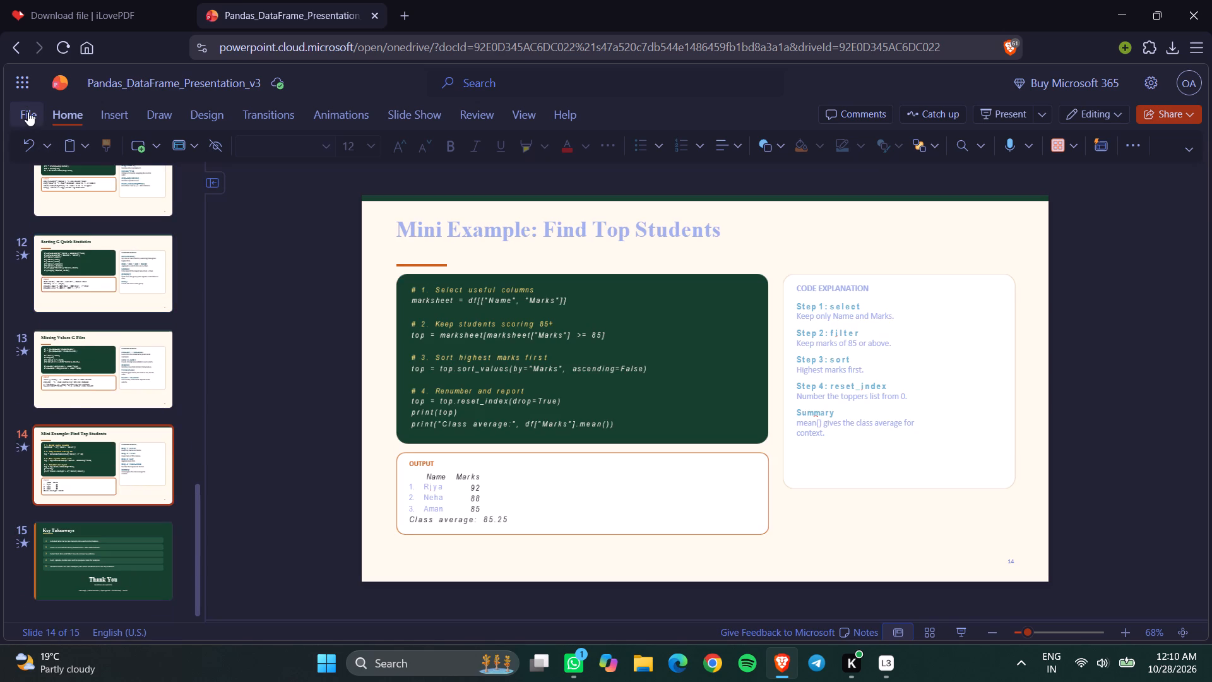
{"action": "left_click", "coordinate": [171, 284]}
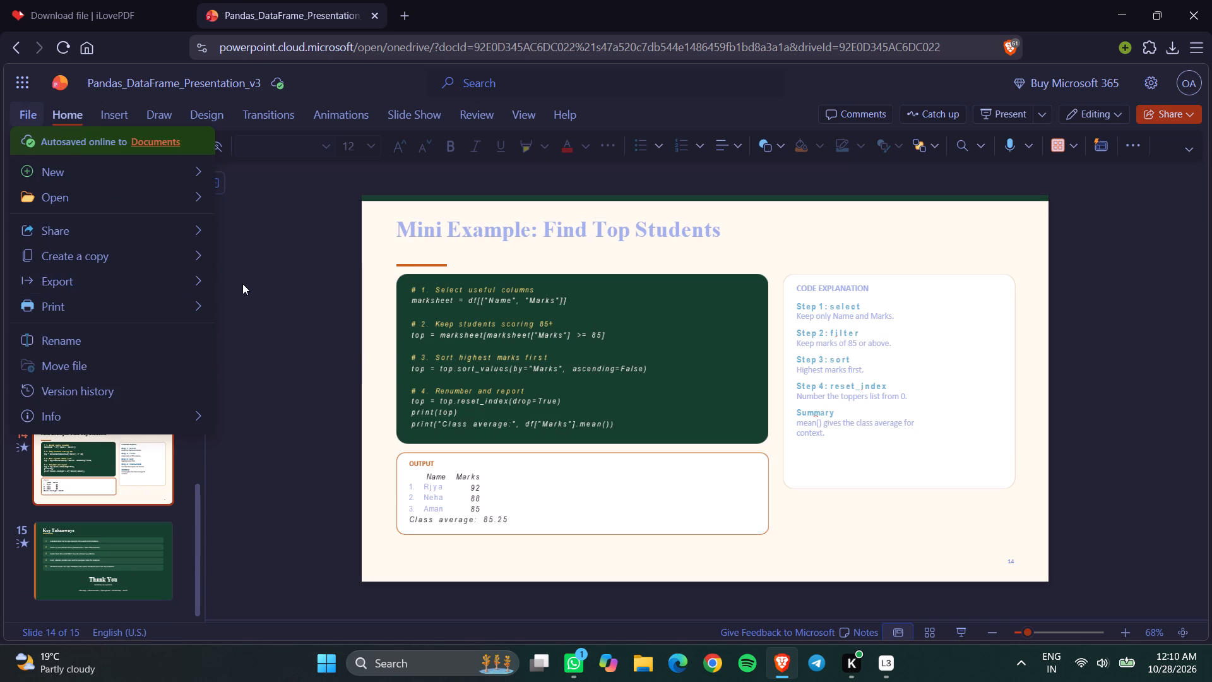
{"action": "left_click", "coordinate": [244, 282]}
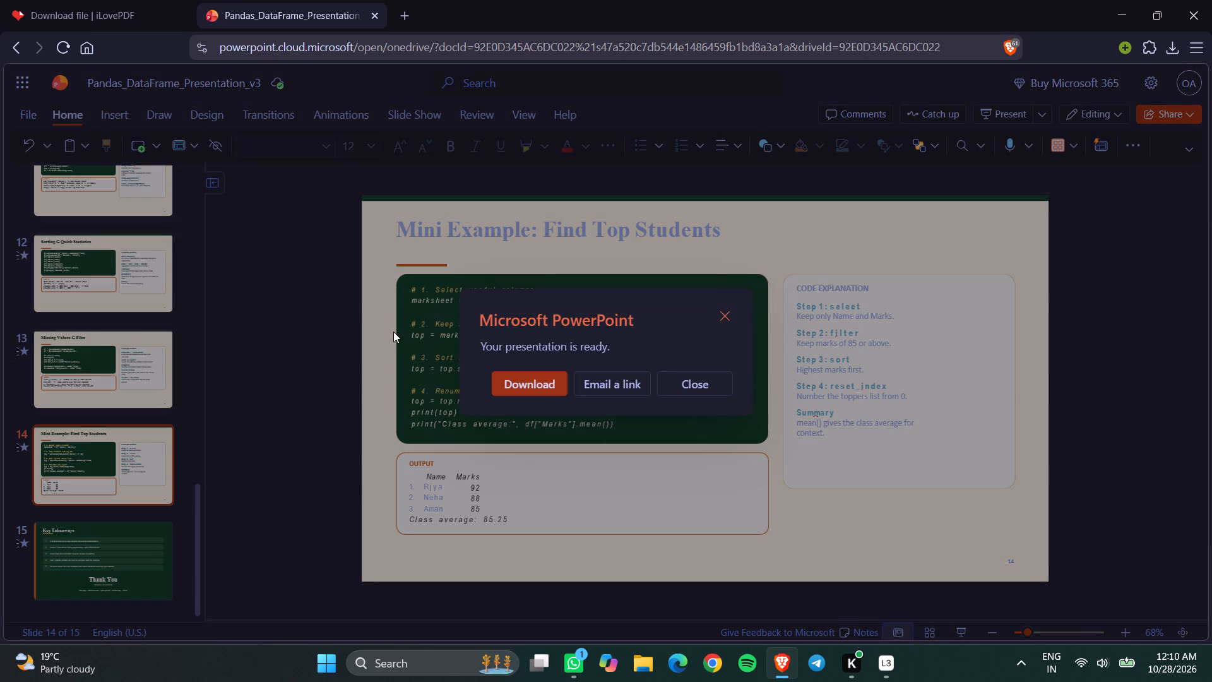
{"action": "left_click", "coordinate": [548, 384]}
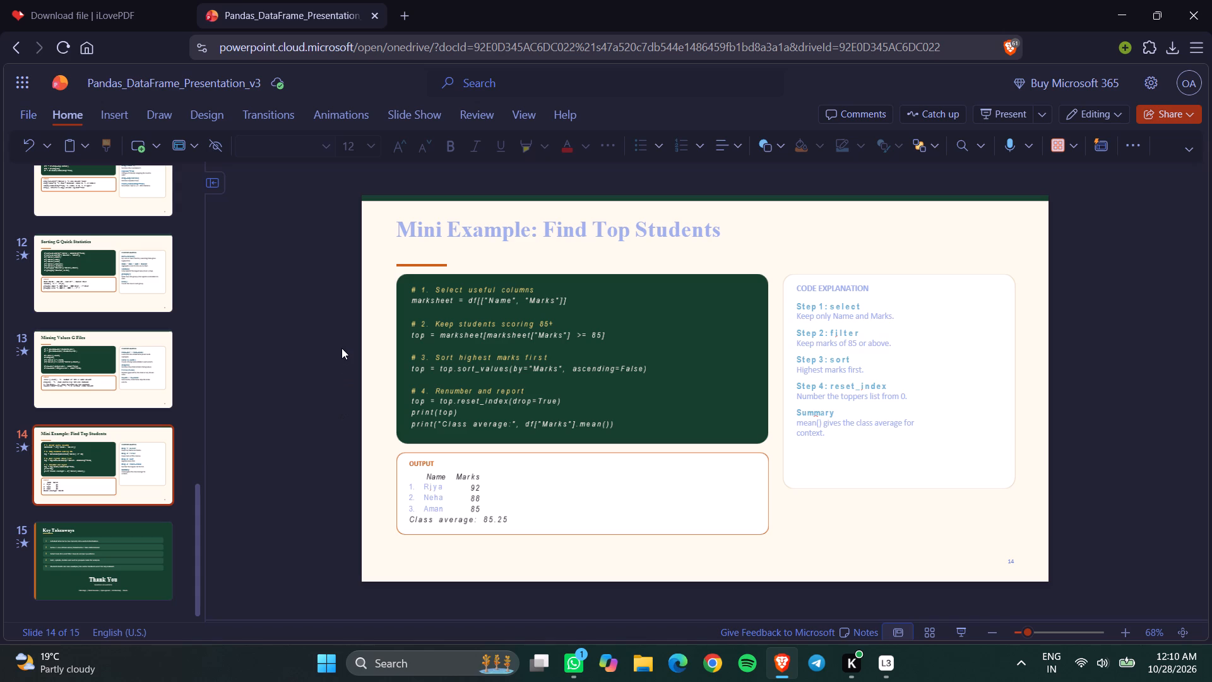
Export the presentation as a PDF file and save it to the Desktop under the name final.
{"action": "left_click", "coordinate": [28, 111]}
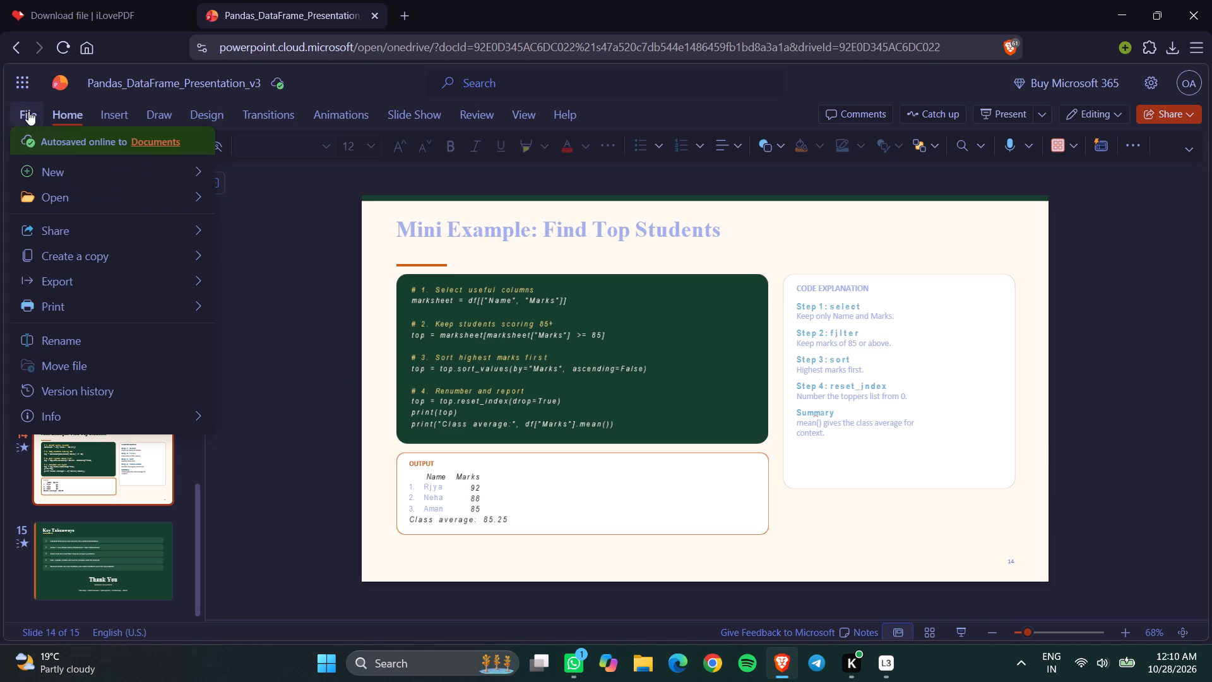
{"action": "left_click", "coordinate": [246, 287]}
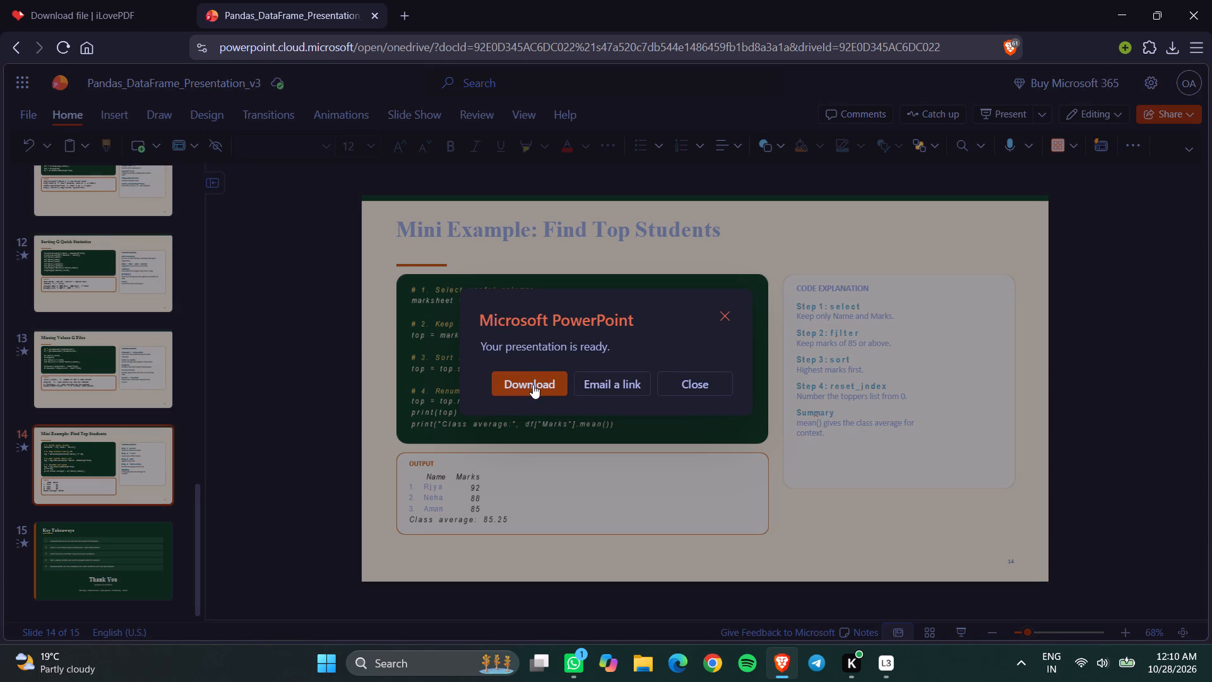
{"action": "left_click", "coordinate": [533, 385]}
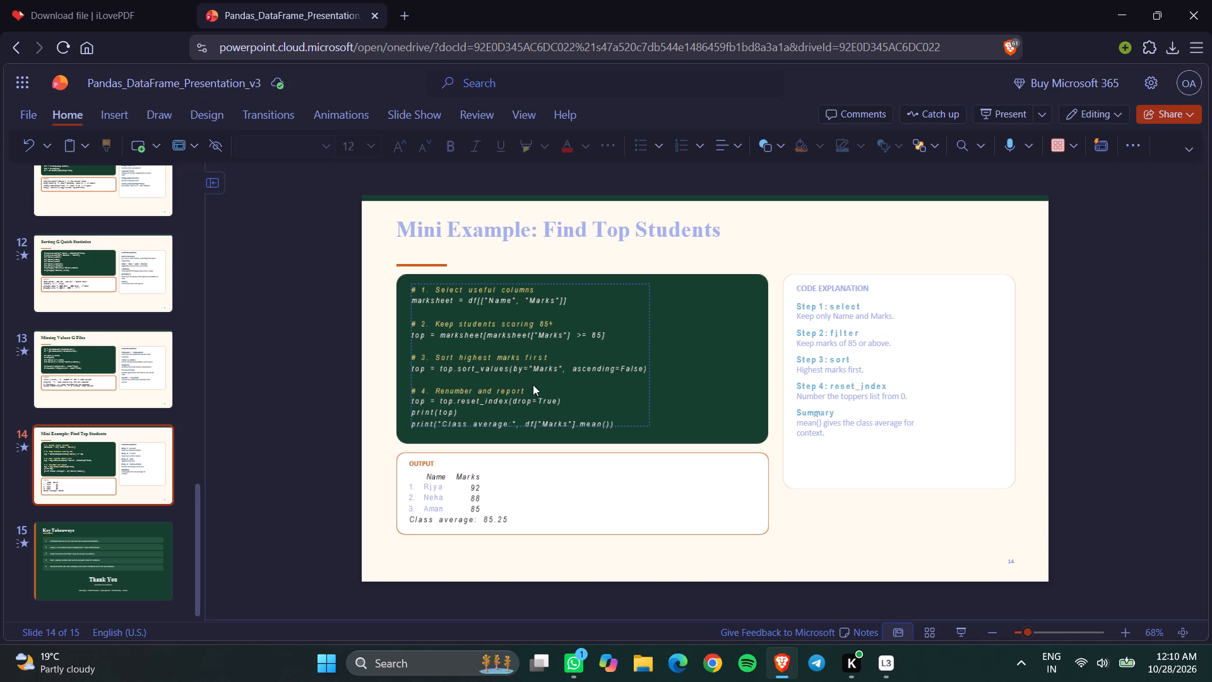
{"action": "left_click", "coordinate": [373, 381]}
{"action": "scroll", "coordinate": [373, 381], "scroll_direction": "up", "scroll_amount": 1}
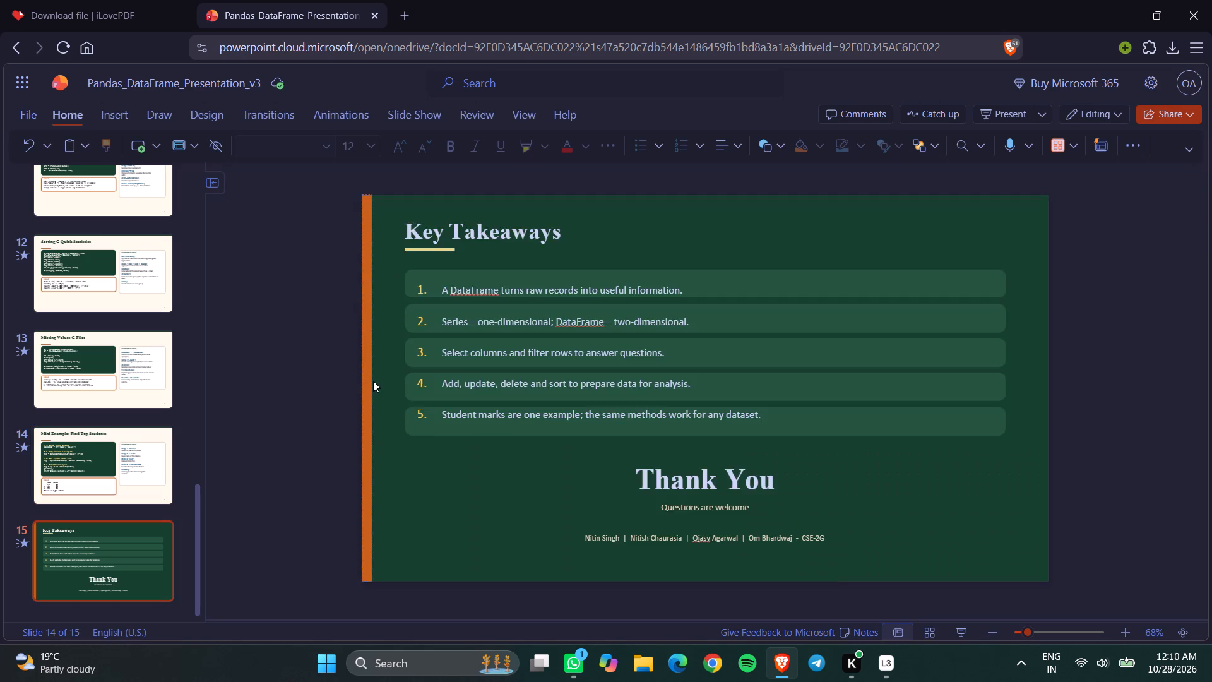
{"action": "scroll", "coordinate": [373, 381], "scroll_direction": "up", "scroll_amount": 7}
{"action": "scroll", "coordinate": [373, 381], "scroll_direction": "down", "scroll_amount": 12}
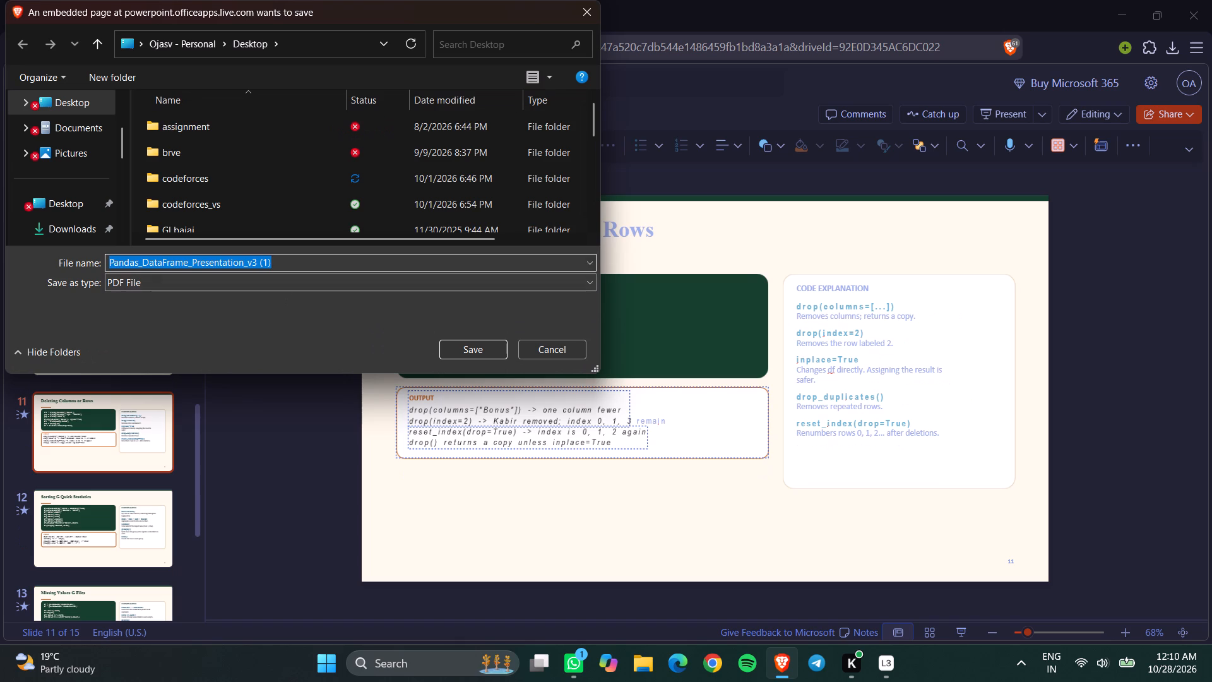
{"action": "key", "text": "BackSpace"}
{"action": "type", "text": "final"}
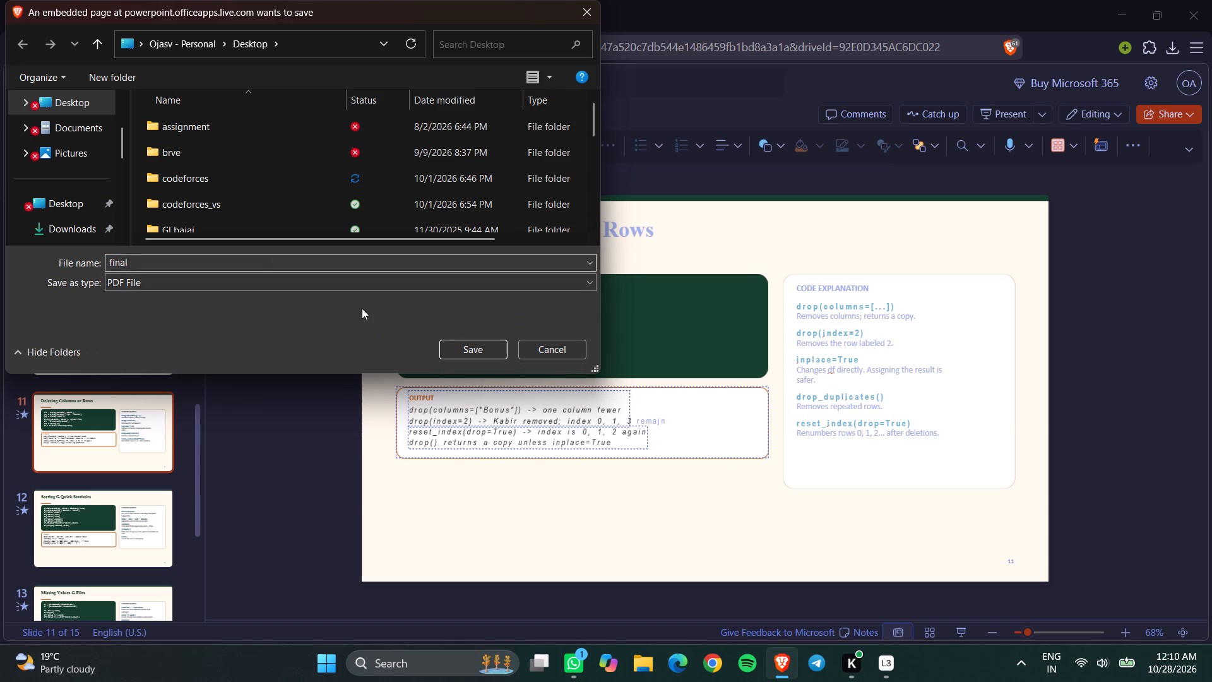
{"action": "left_click", "coordinate": [455, 350]}
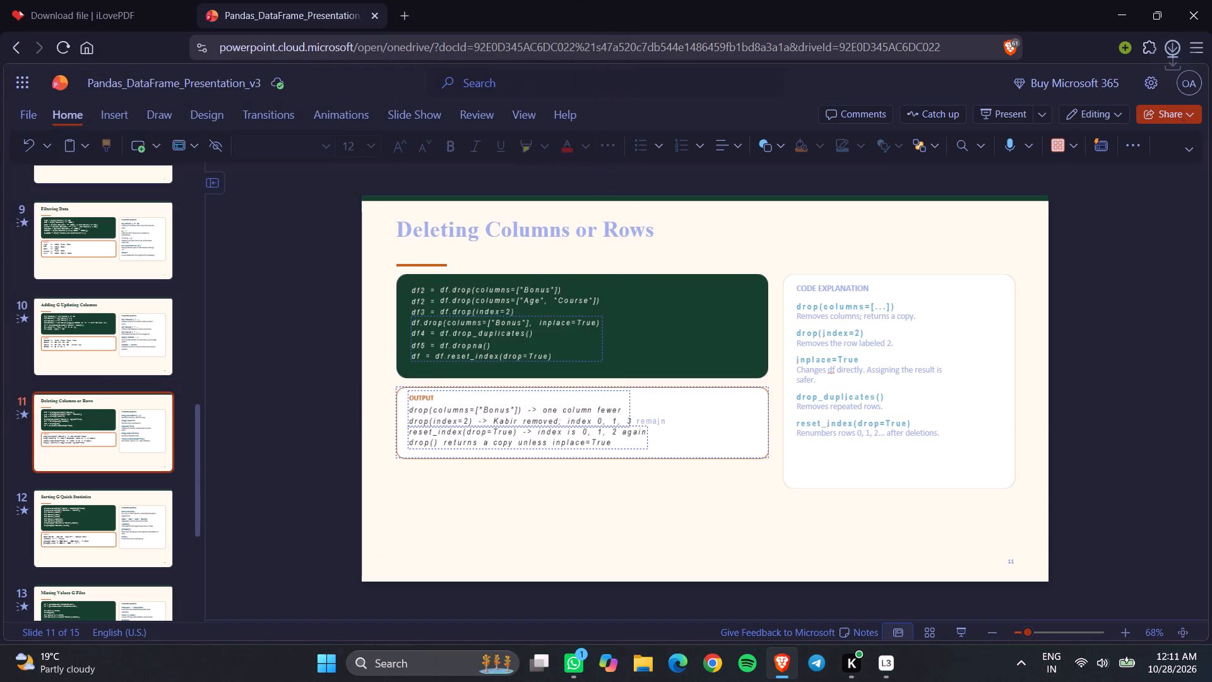
Return to slide 1, the "Pandas DataFrame" title slide, to view it.
{"action": "scroll", "coordinate": [602, 484], "scroll_direction": "up", "scroll_amount": 6}
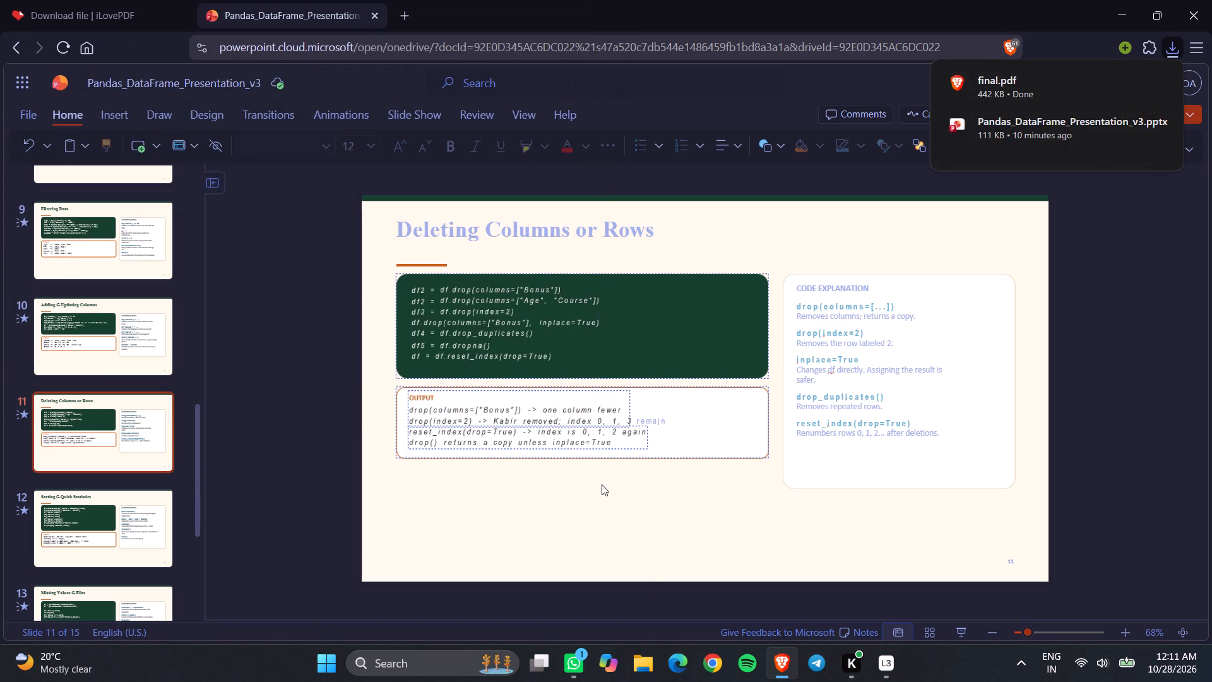
{"action": "scroll", "coordinate": [130, 308], "scroll_direction": "up", "scroll_amount": 6}
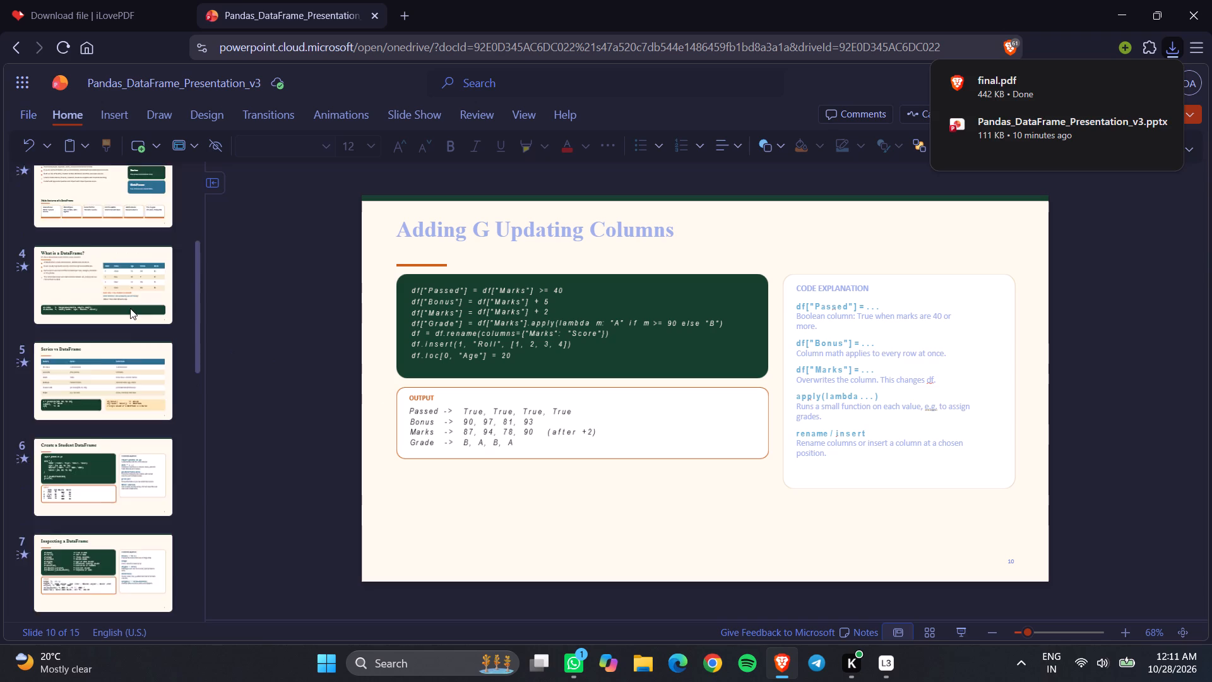
{"action": "scroll", "coordinate": [130, 308], "scroll_direction": "up", "scroll_amount": 5}
{"action": "left_click", "coordinate": [117, 213]}
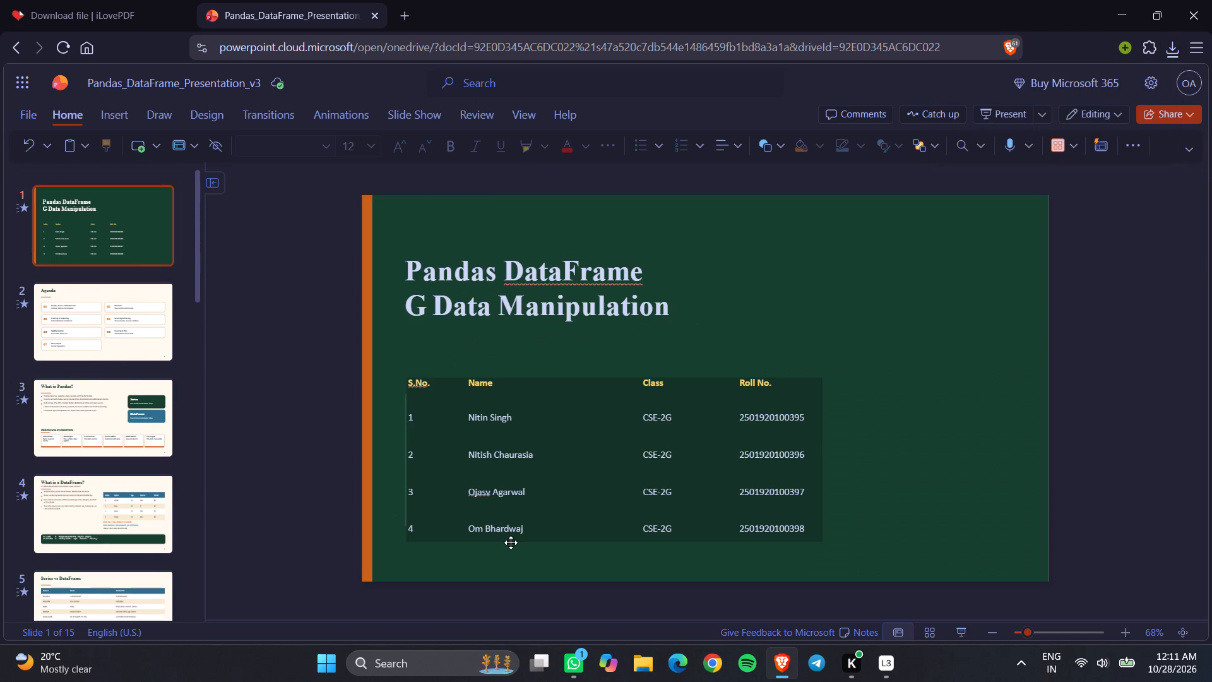
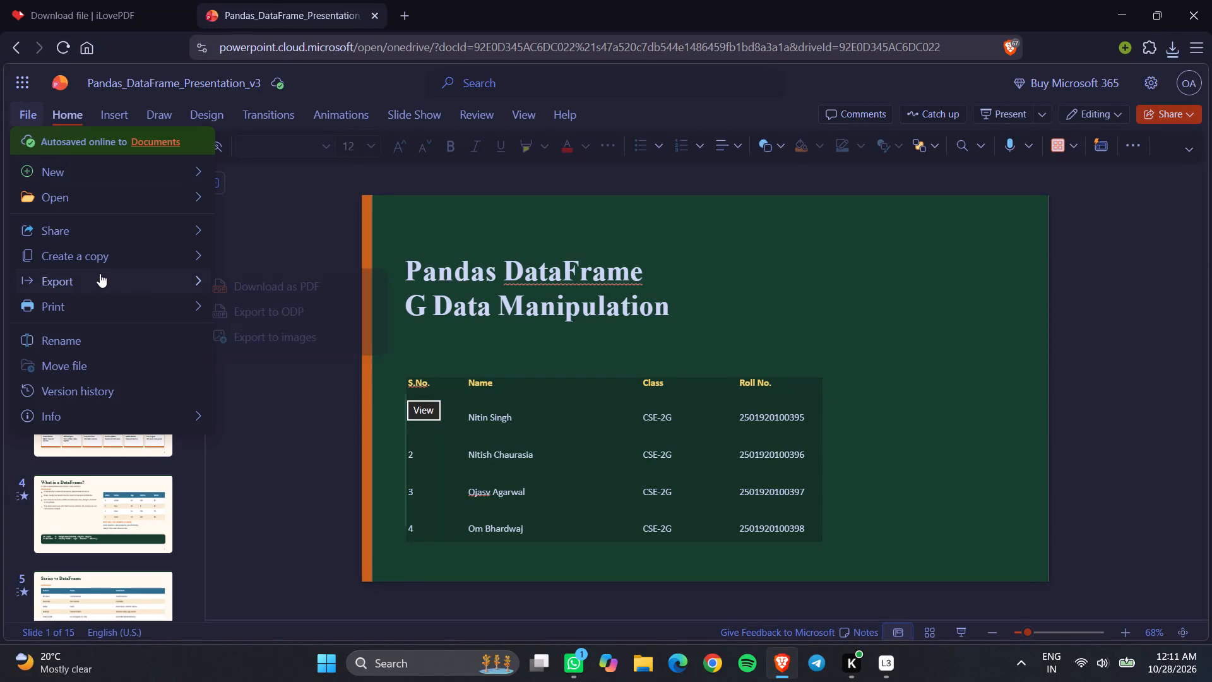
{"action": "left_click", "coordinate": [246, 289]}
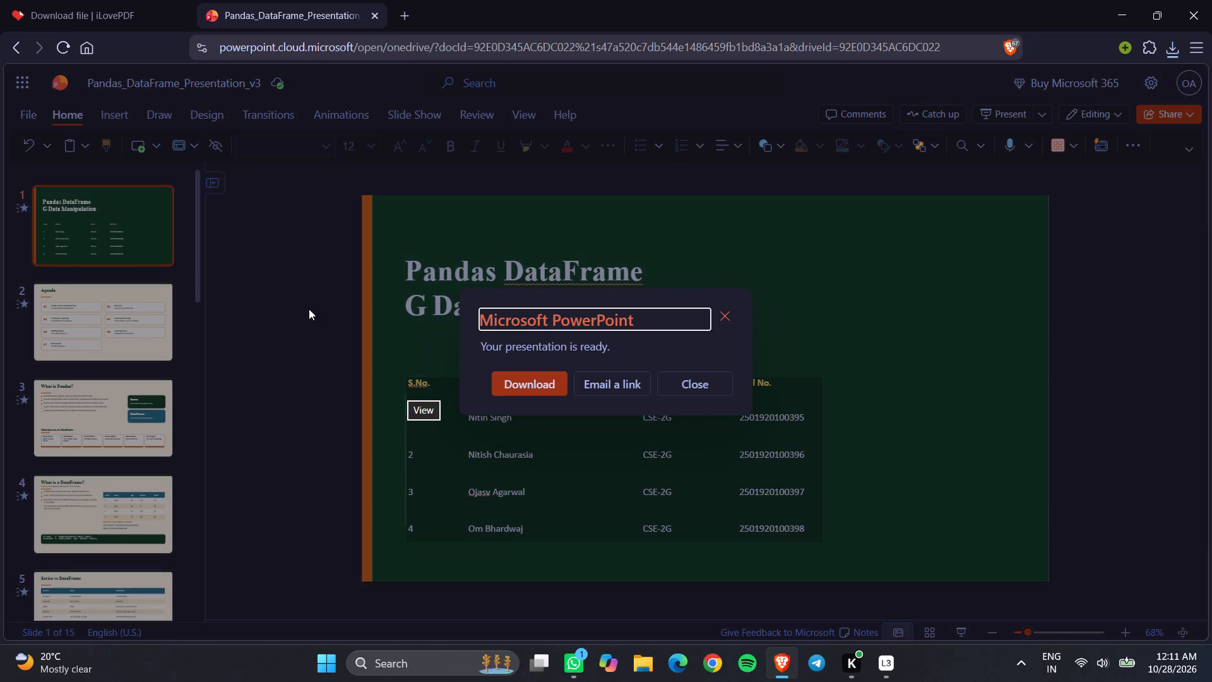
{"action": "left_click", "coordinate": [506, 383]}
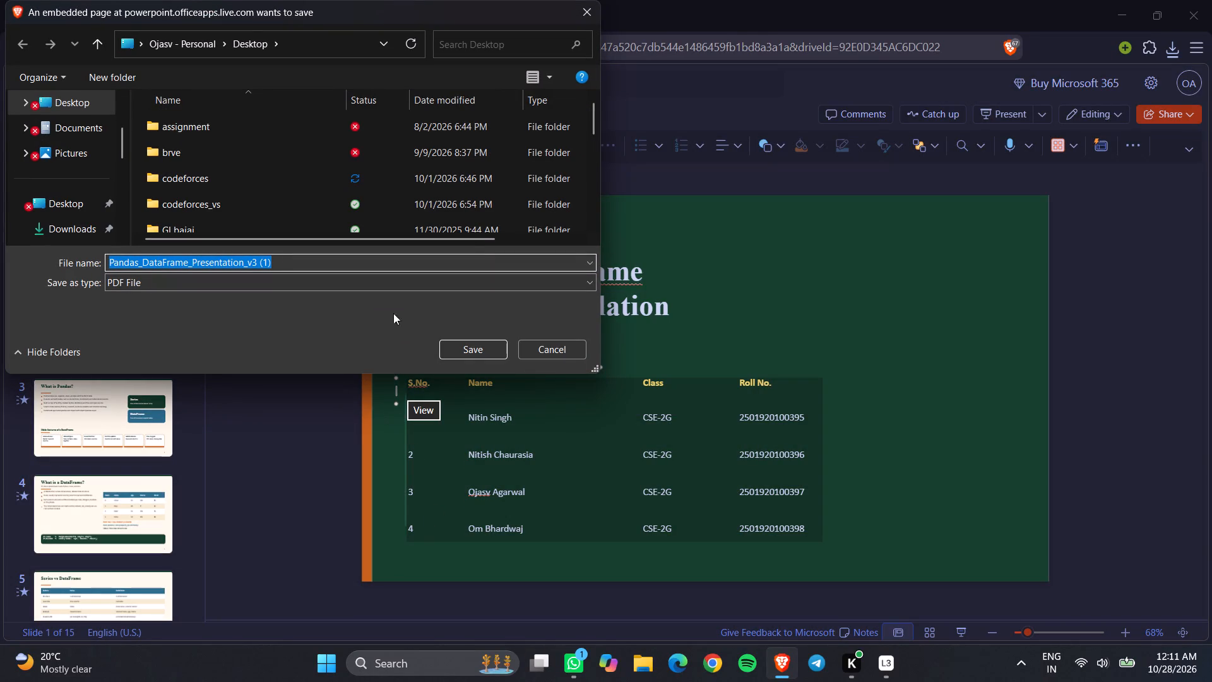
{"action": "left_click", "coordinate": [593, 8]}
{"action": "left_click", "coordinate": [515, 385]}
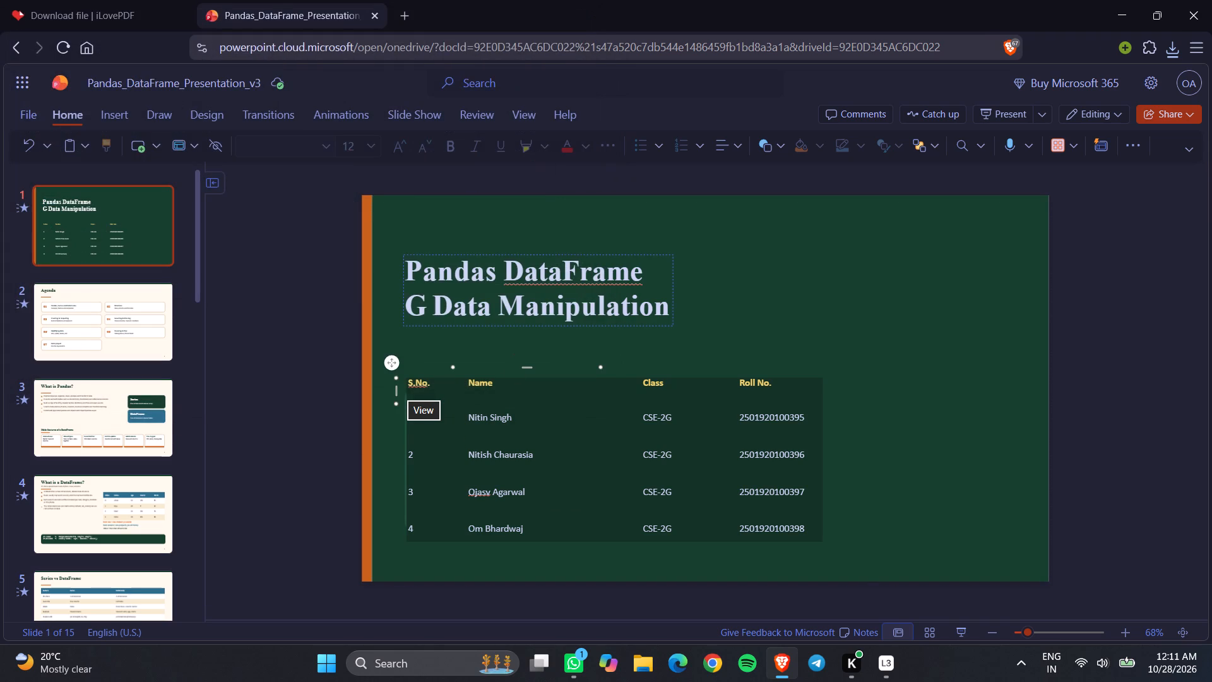
Slightly enlarge the student details table on the title slide by extending its lower-left corner outward, and deselect it.
{"action": "left_click", "coordinate": [422, 410]}
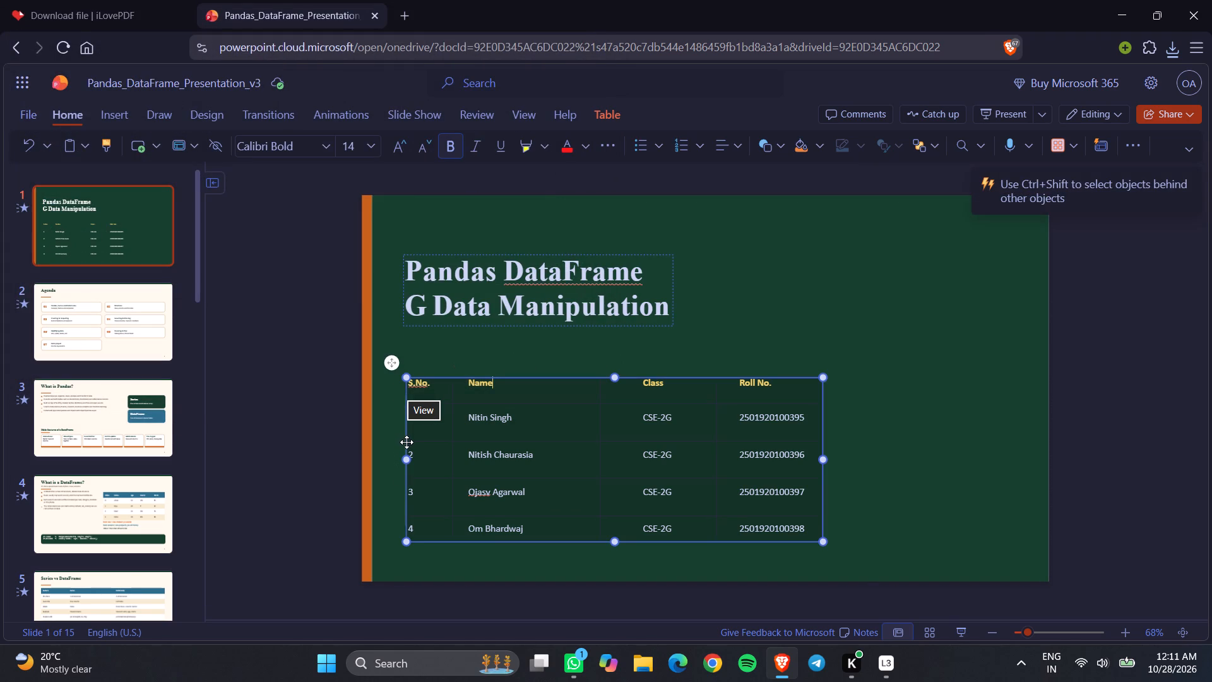
{"action": "left_click_drag", "start_coordinate": [406, 546], "coordinate": [401, 553]}
{"action": "left_click", "coordinate": [295, 467]}
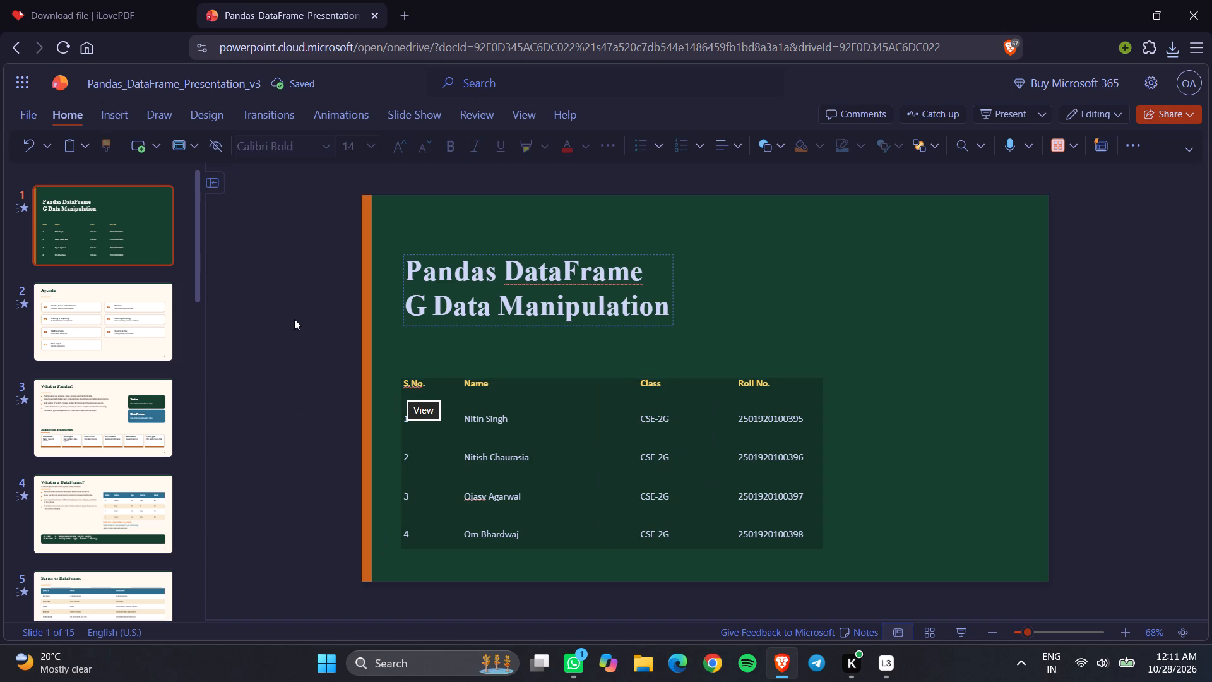
{"action": "left_click", "coordinate": [294, 319]}
{"action": "left_click", "coordinate": [429, 407]}
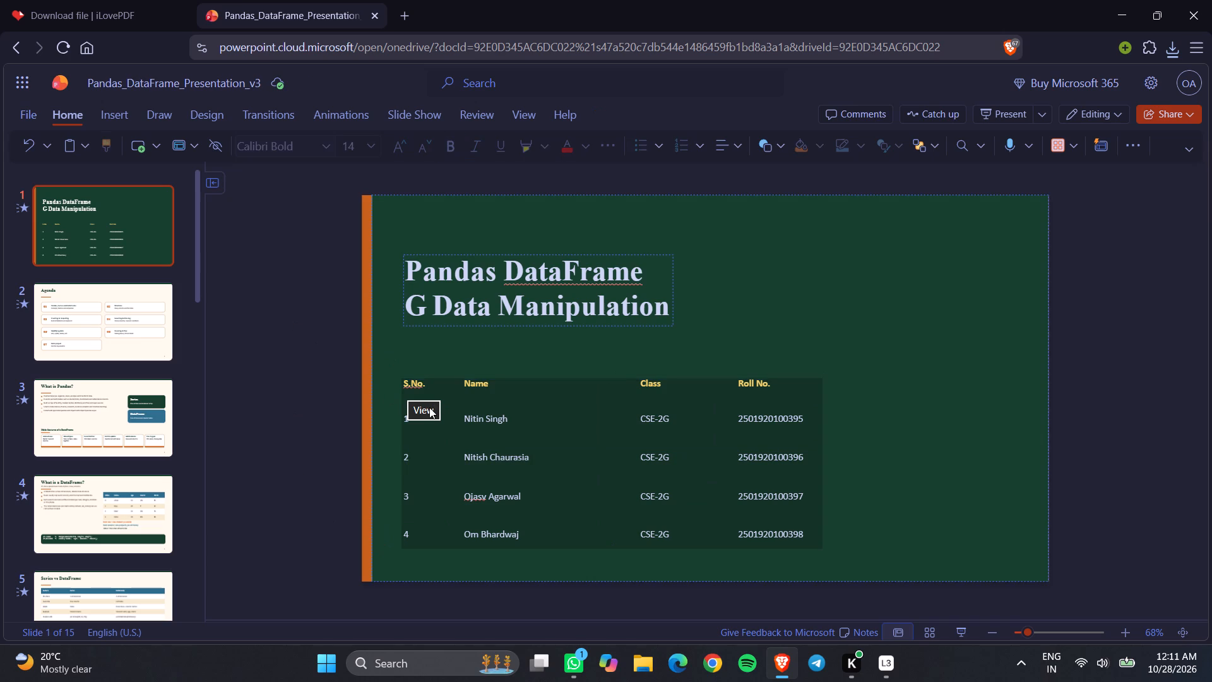
Export the presentation as a PDF and save it to the Desktop under the name PYTHON_Unit5.
{"action": "left_click", "coordinate": [32, 118]}
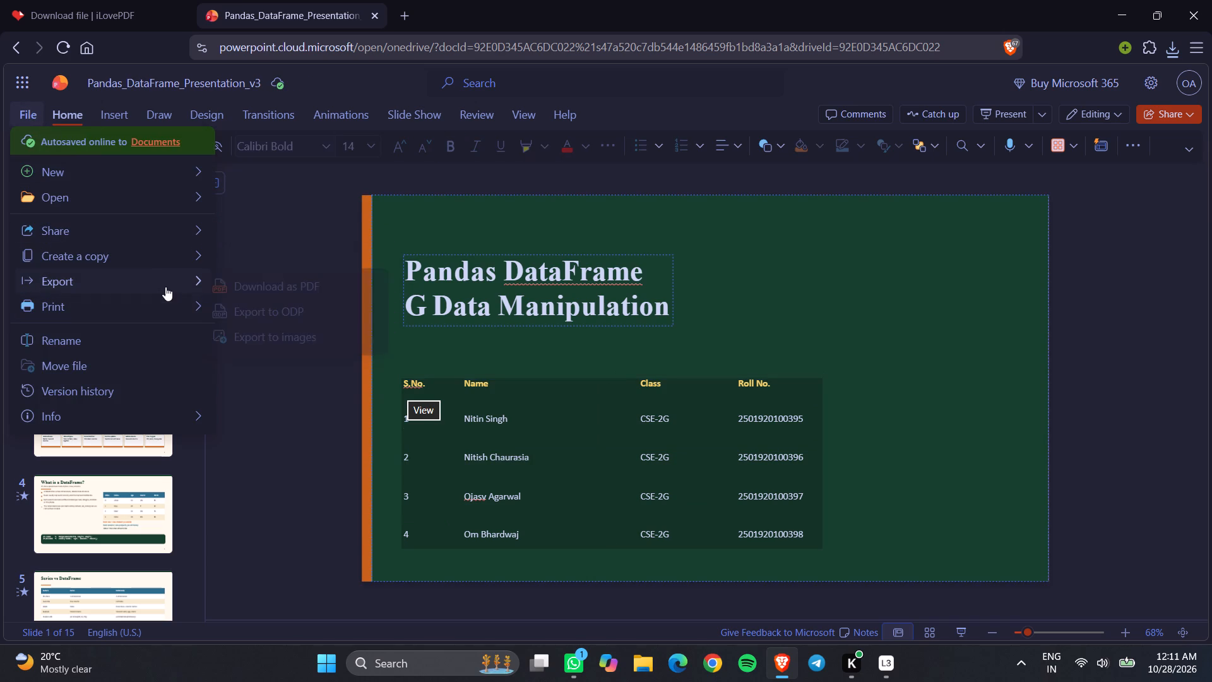
{"action": "left_click", "coordinate": [218, 287]}
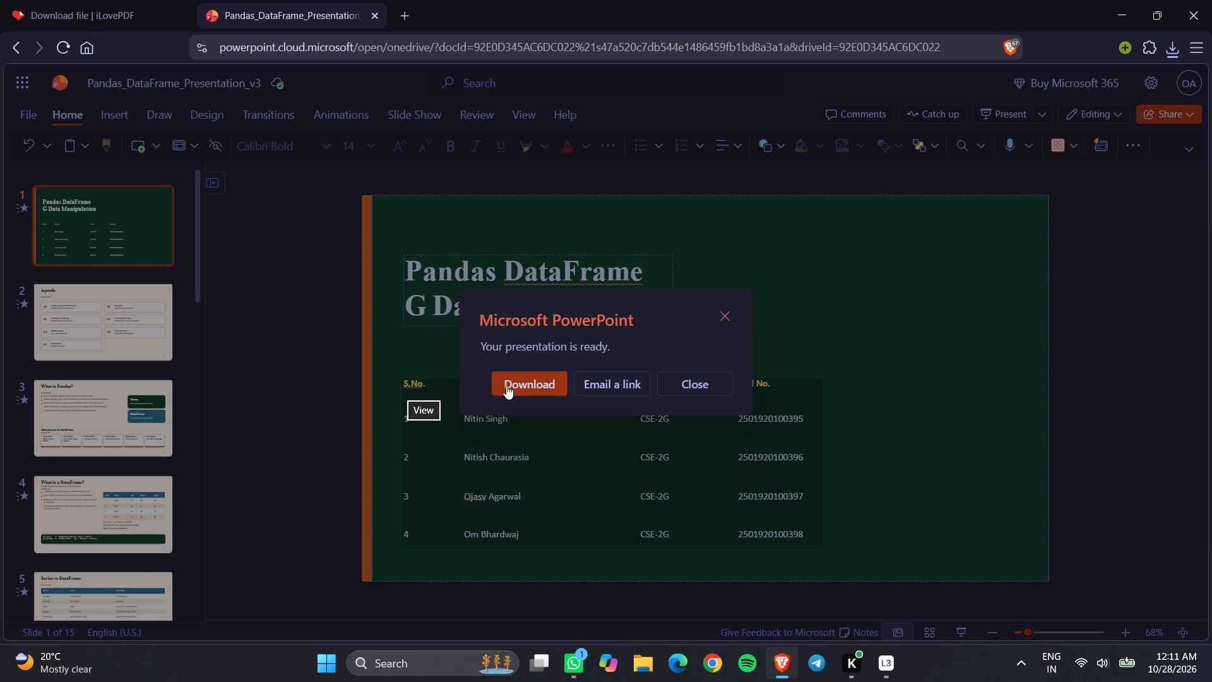
{"action": "left_click", "coordinate": [508, 386]}
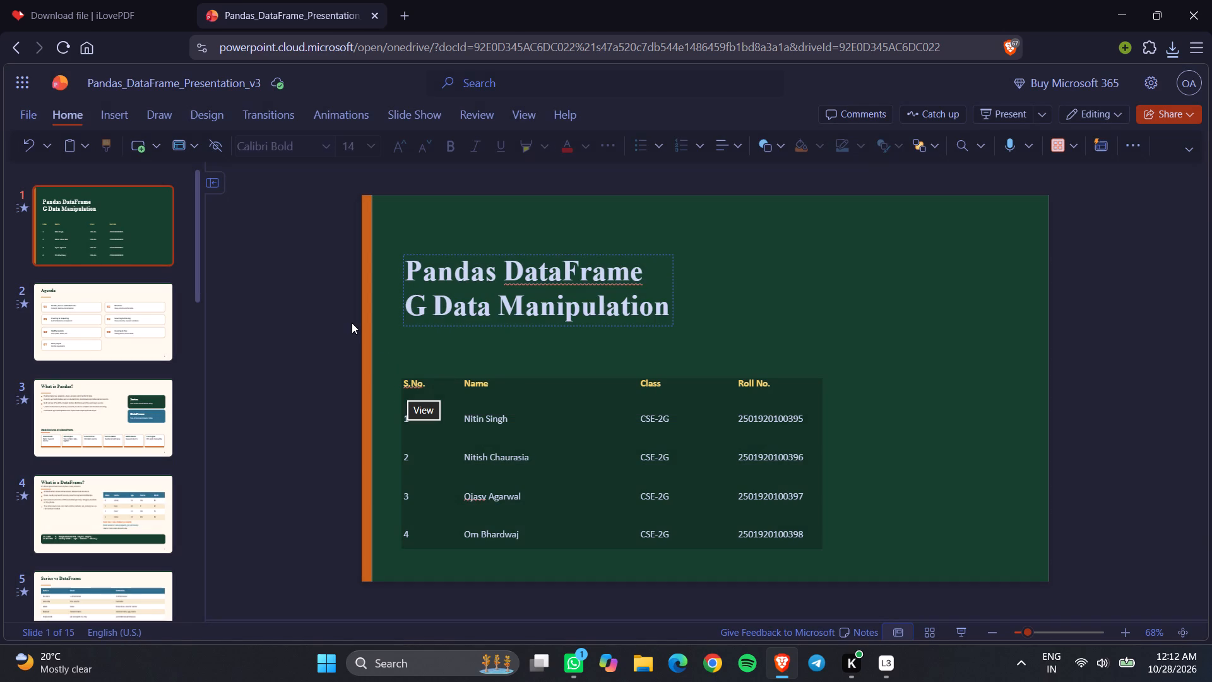
{"action": "key", "text": "BackSpace"}
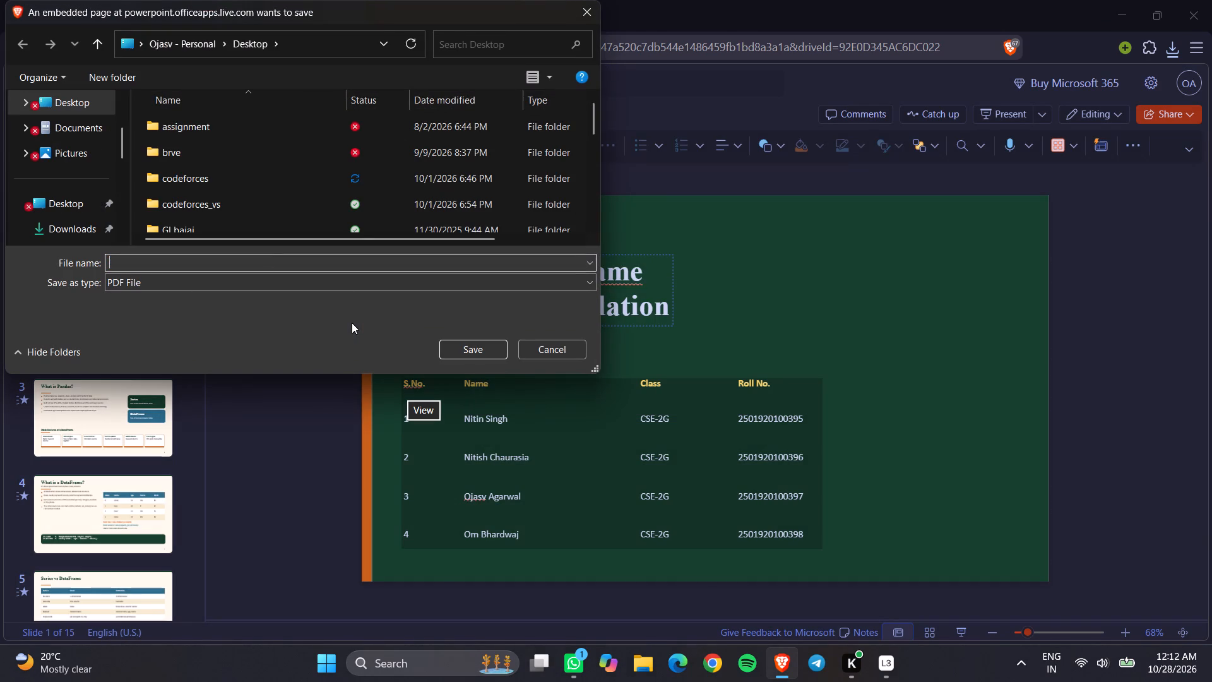
{"action": "type", "text": "final"}
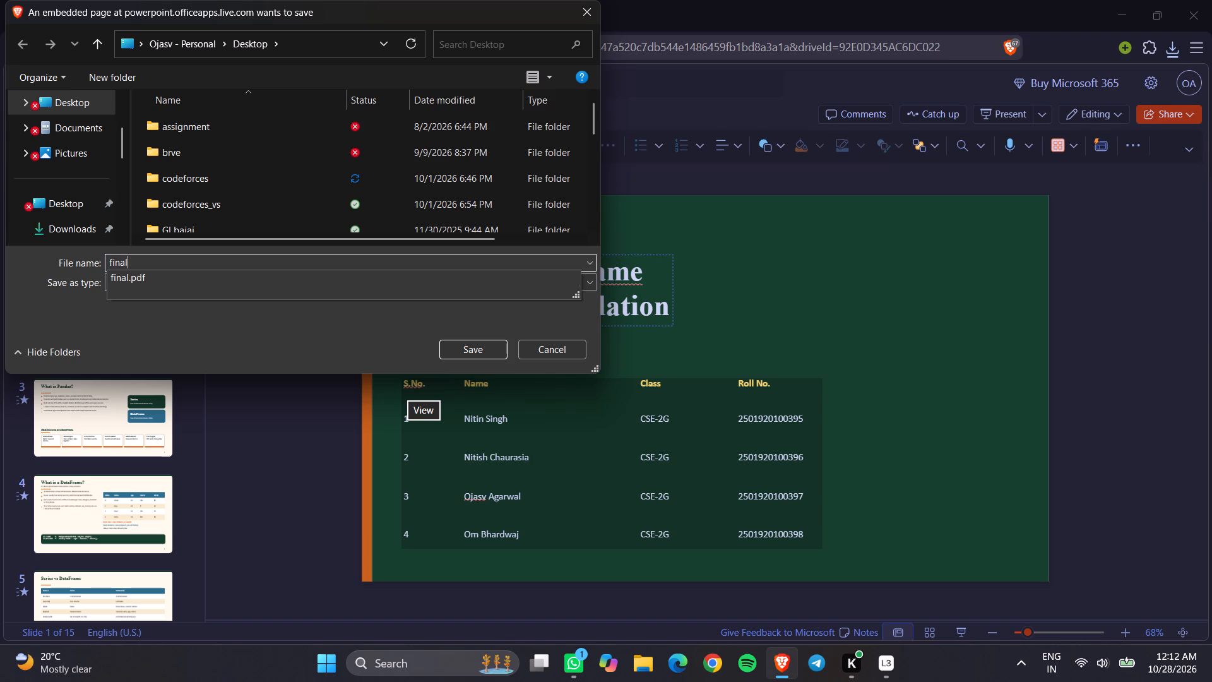
{"action": "type", "text": "final"}
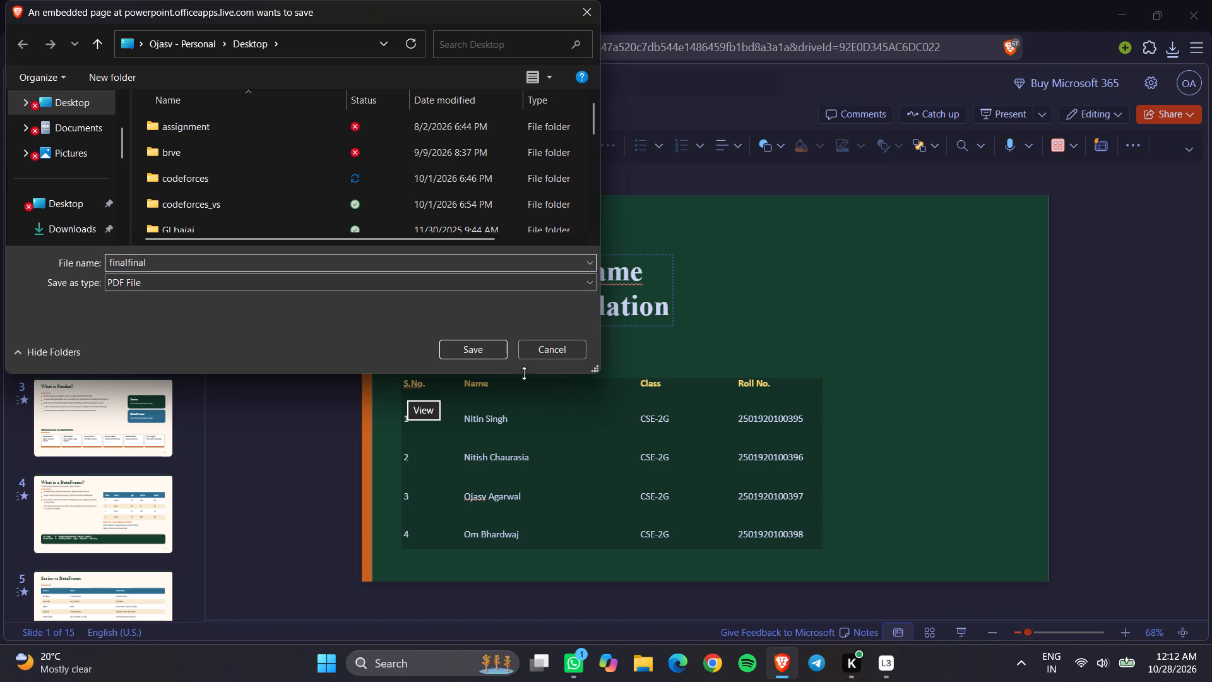
{"action": "key", "text": "BackSpace"}
{"action": "key", "text": "BackSpace"}
{"action": "key", "text": "BackSpace"}
{"action": "key", "text": "BackSpace"}
{"action": "key", "text": "BackSpace"}
{"action": "key", "text": "BackSpace"}
{"action": "key", "text": "BackSpace"}
{"action": "key", "text": "BackSpace"}
{"action": "key", "text": "BackSpace"}
{"action": "key", "text": "BackSpace"}
{"action": "key", "text": "BackSpace"}
{"action": "key", "text": "BackSpace"}
{"action": "key", "text": "BackSpace"}
{"action": "key", "text": "BackSpace"}
{"action": "key", "text": "BackSpace"}
{"action": "key", "text": "p"}
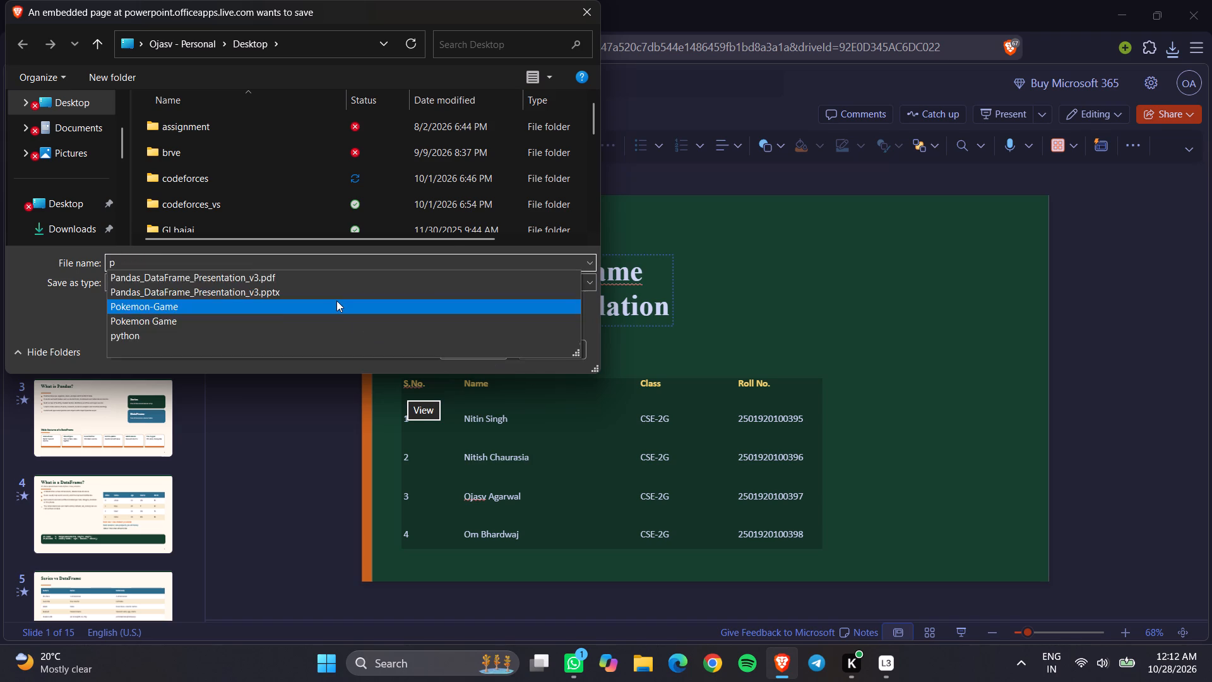
{"action": "key", "text": "BackSpace"}
{"action": "type", "text": "PYTHON"}
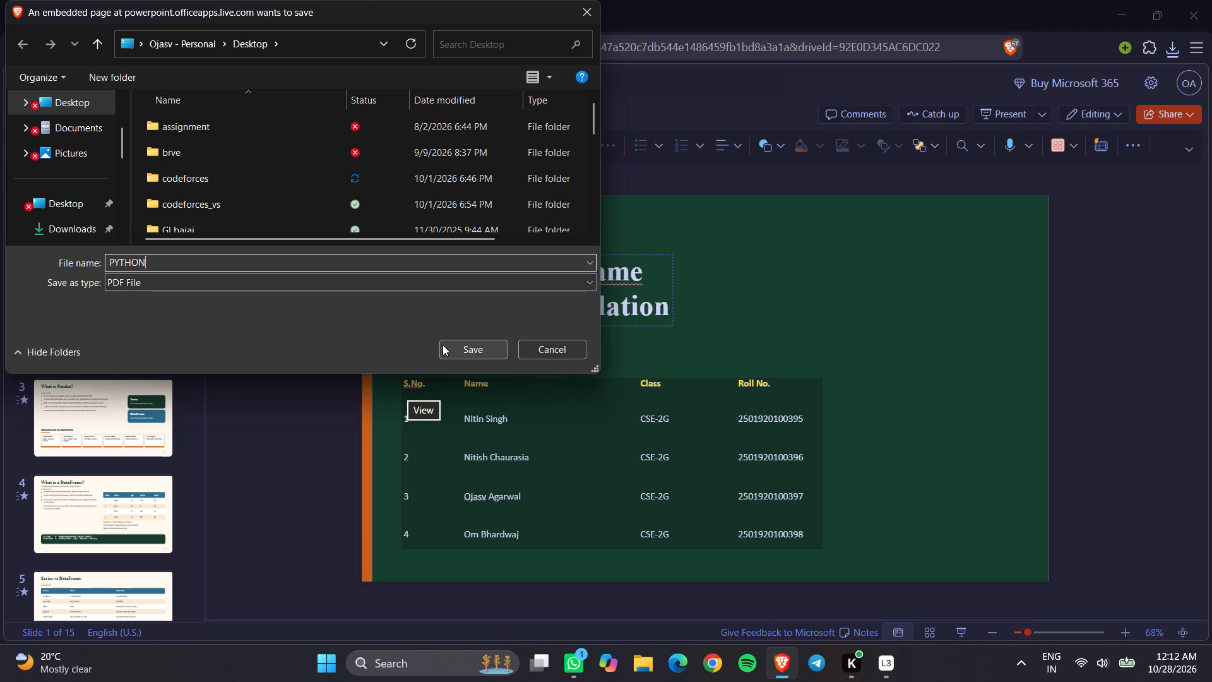
{"action": "type", "text": "_U"}
{"action": "type", "text": "nit"}
{"action": "key", "text": "5"}
{"action": "left_click", "coordinate": [473, 352]}
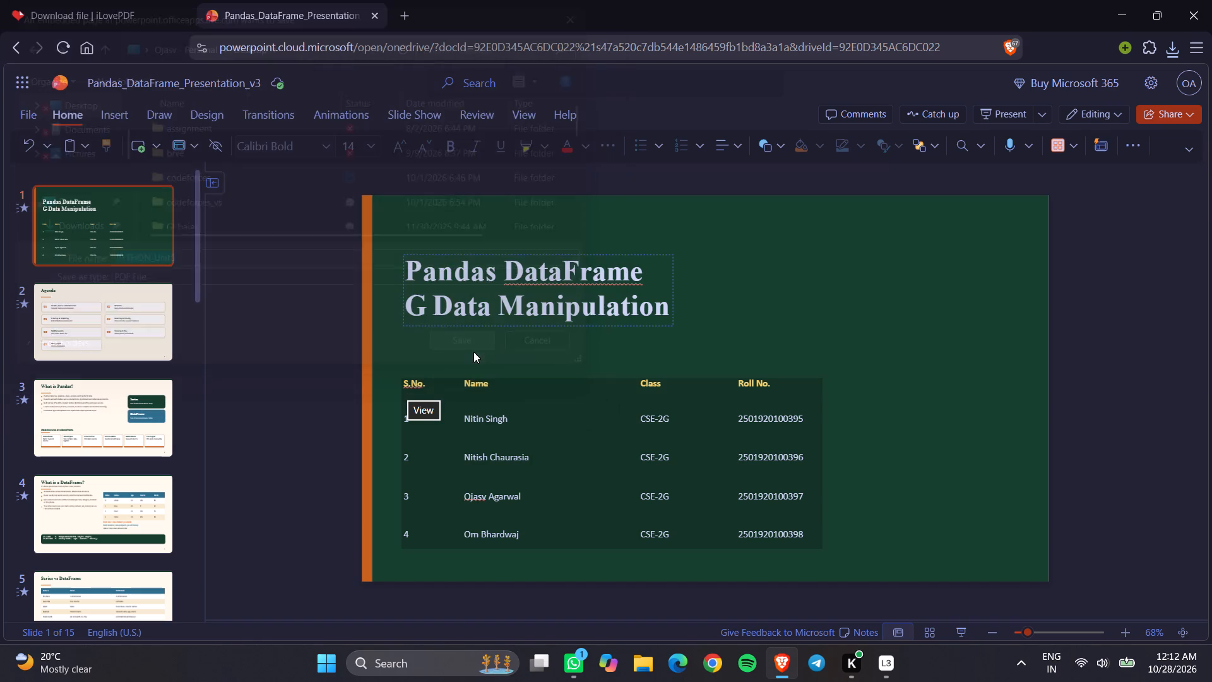
Switch to WhatsApp.
{"action": "key", "text": "alt+Tab"}
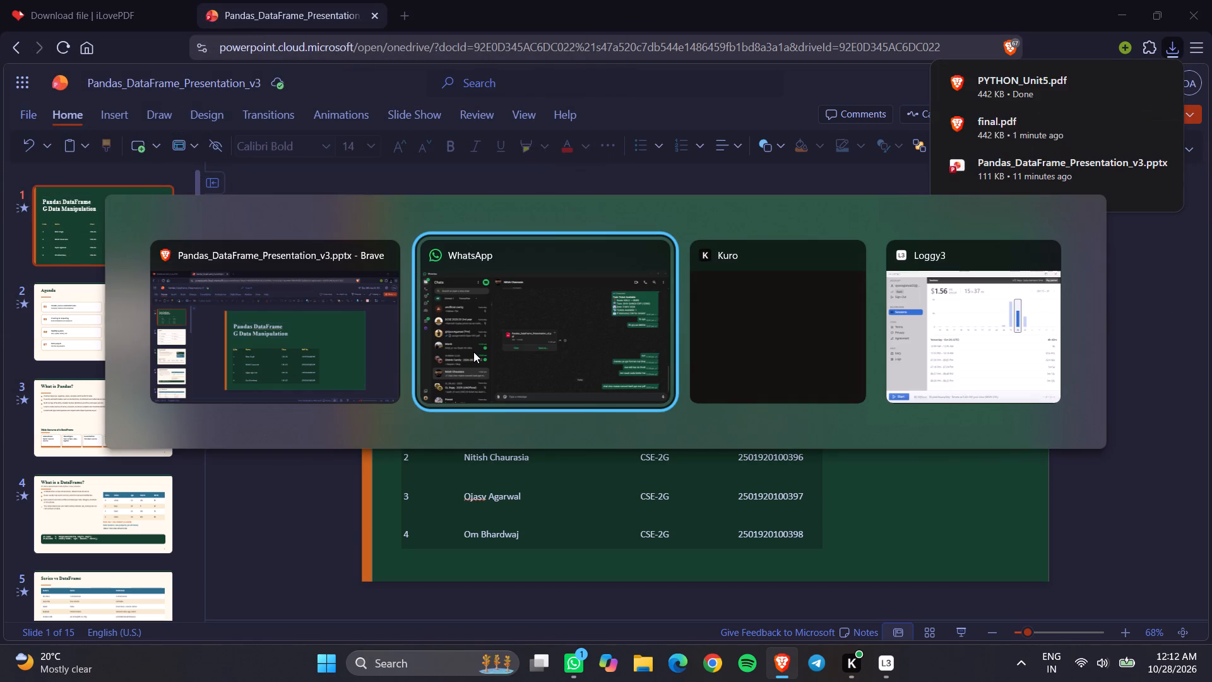
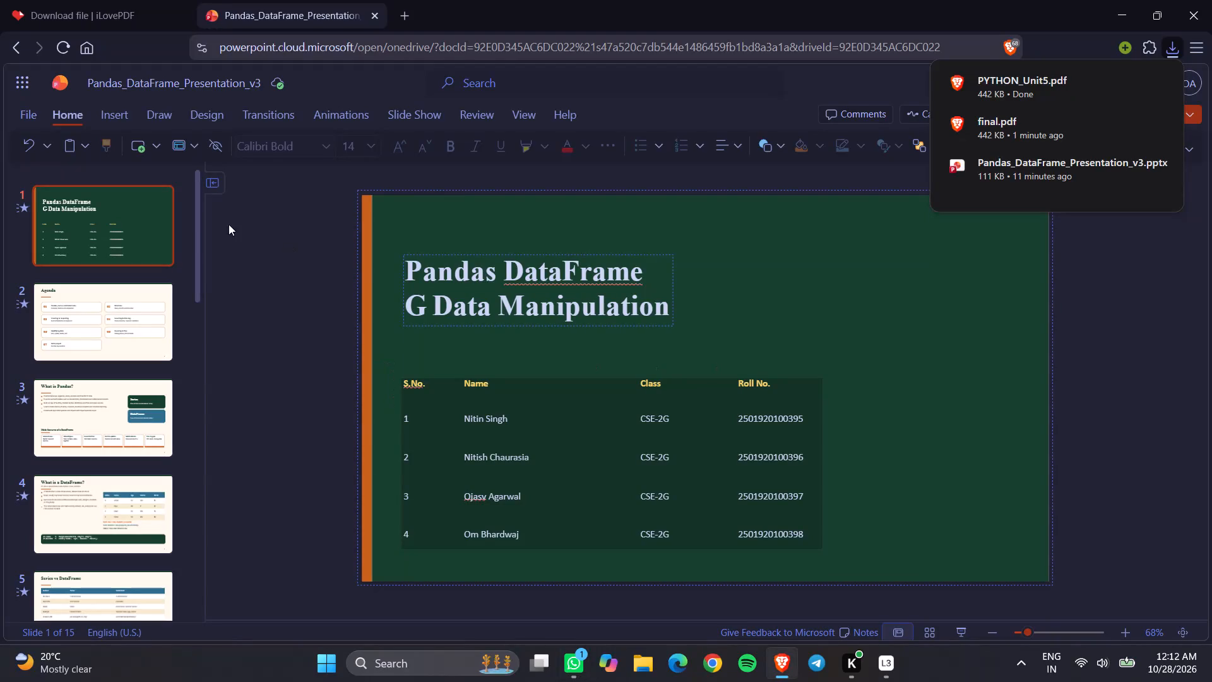
Download a copy of the presentation as a PowerPoint file and save it to the Desktop under the name PYTHON_UNIT5ppt.
{"action": "left_click", "coordinate": [25, 118]}
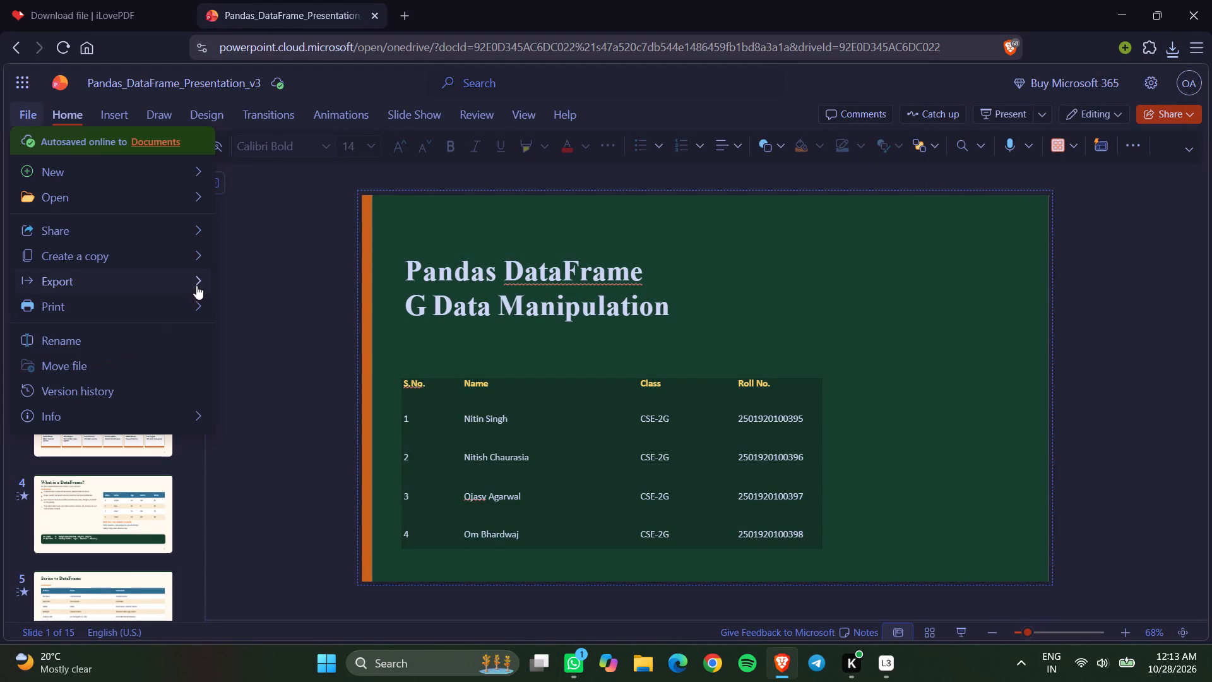
{"action": "left_click", "coordinate": [200, 285]}
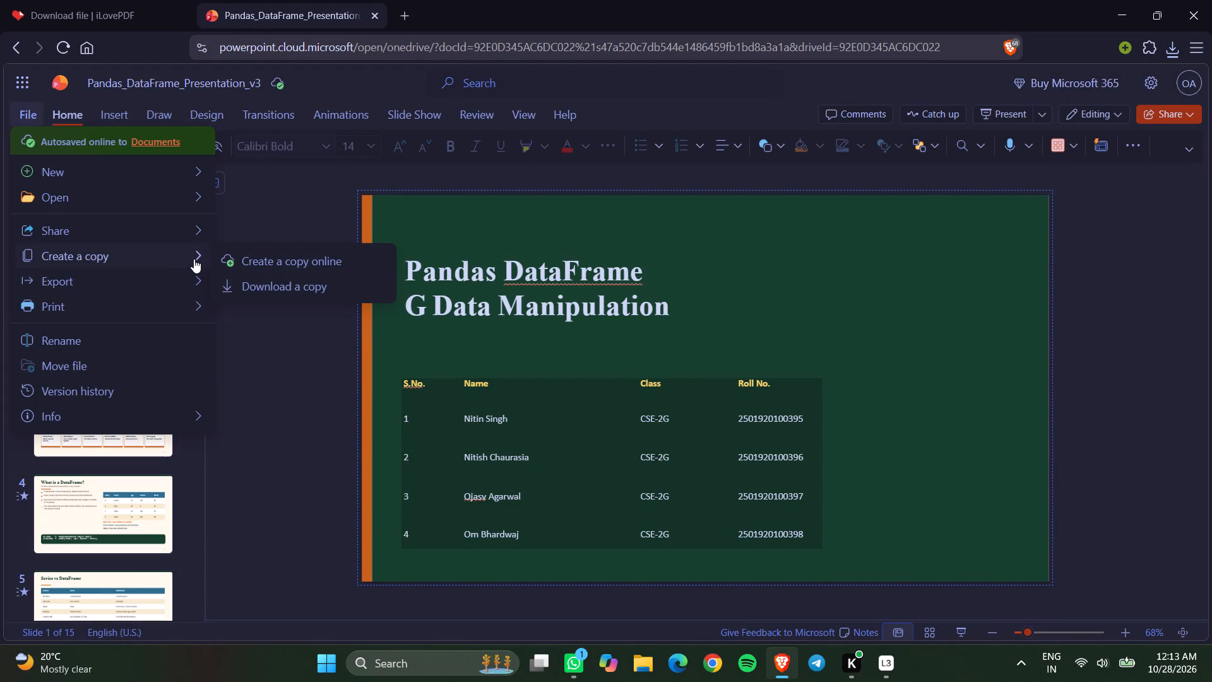
{"action": "left_click", "coordinate": [254, 279]}
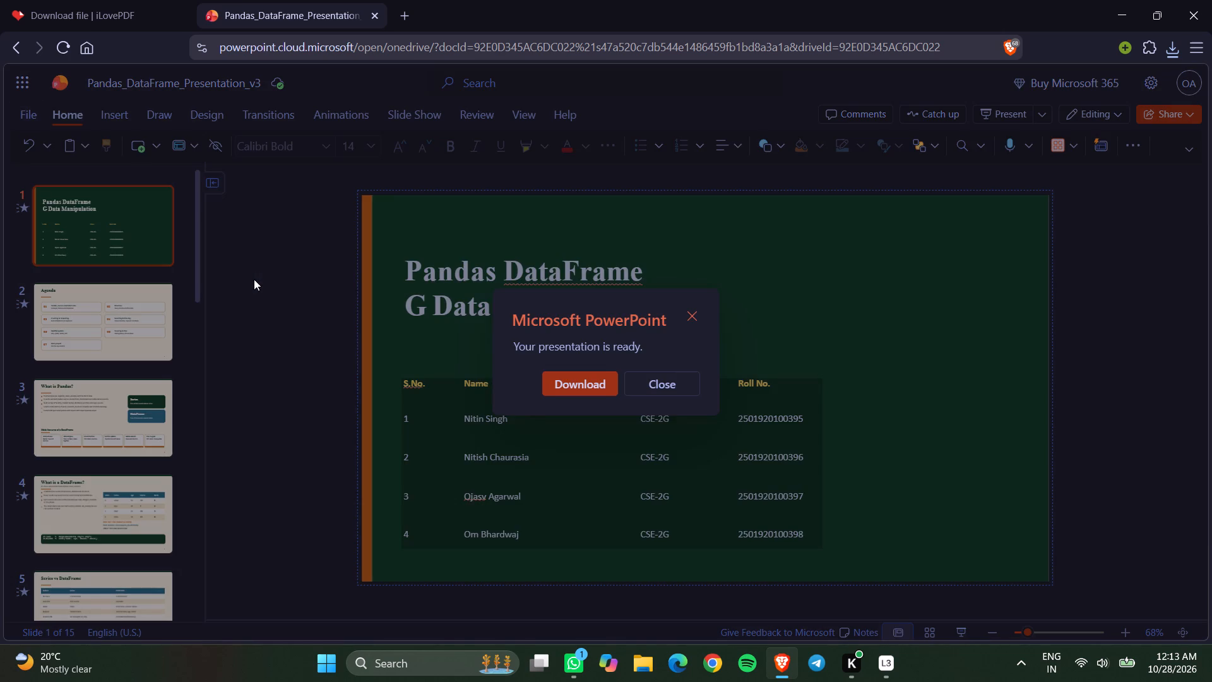
{"action": "left_click", "coordinate": [590, 376]}
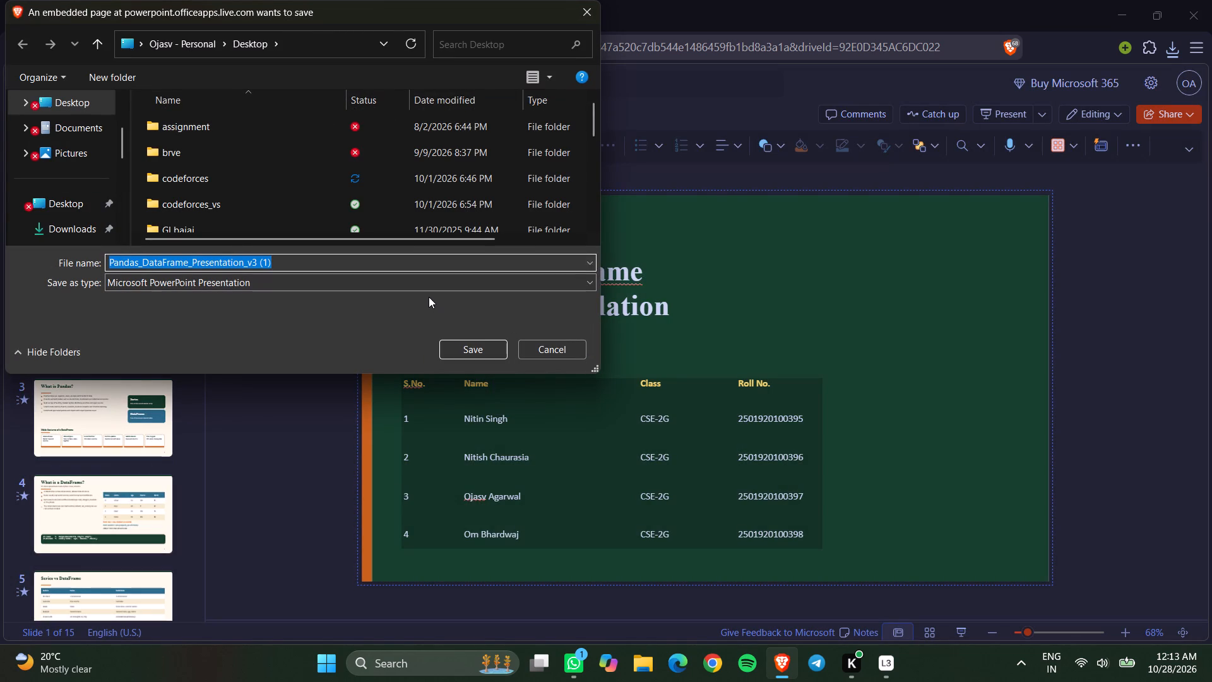
{"action": "key", "text": "BackSpace"}
{"action": "type", "text": "PYTHON"}
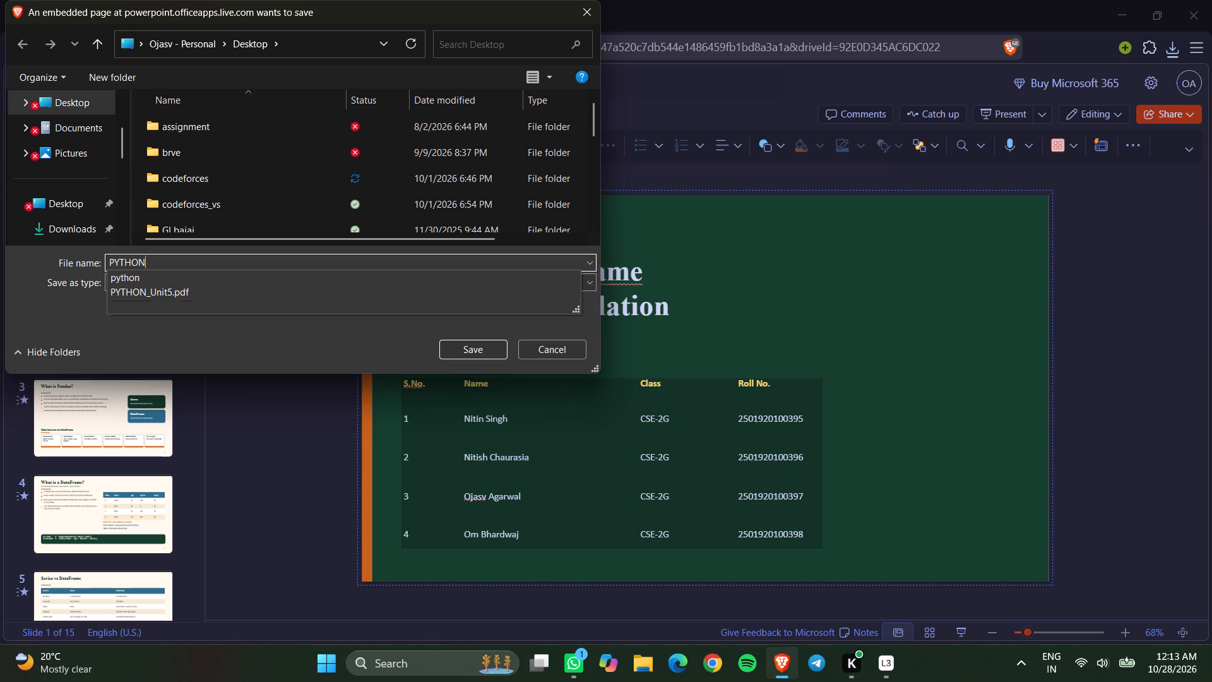
{"action": "key", "text": "shift+underscore"}
{"action": "type", "text": "UNIT"}
{"action": "key", "text": "shift+percent"}
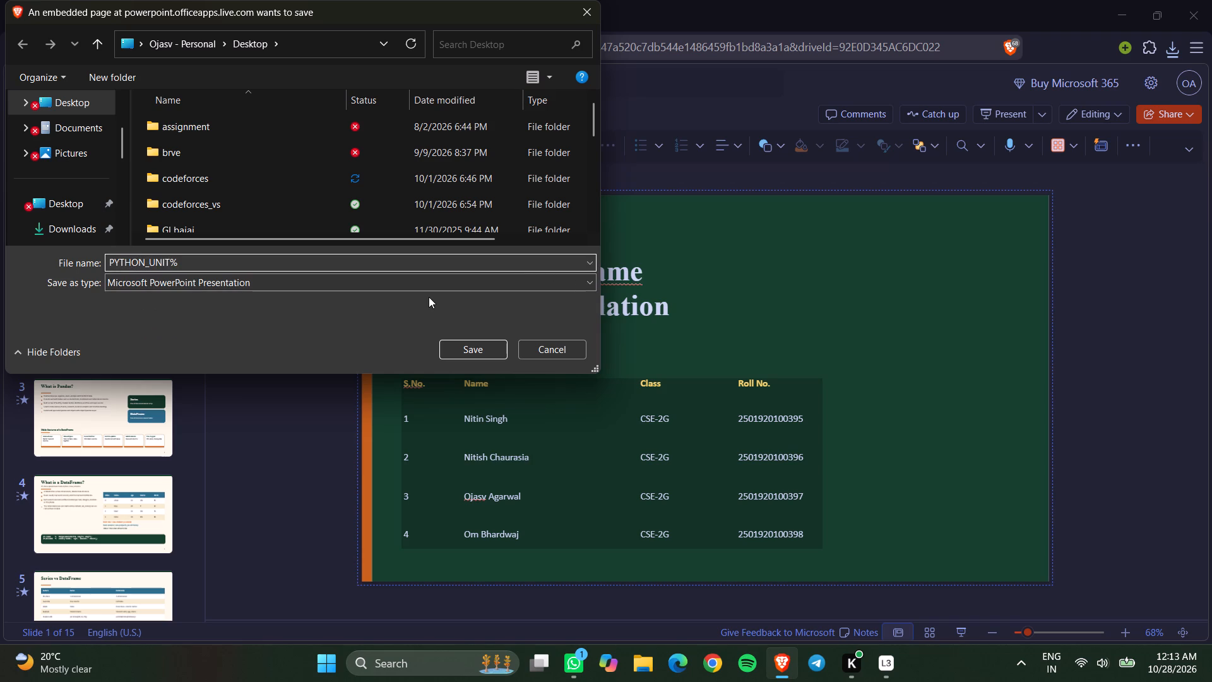
{"action": "key", "text": "BackSpace"}
{"action": "key", "text": "5"}
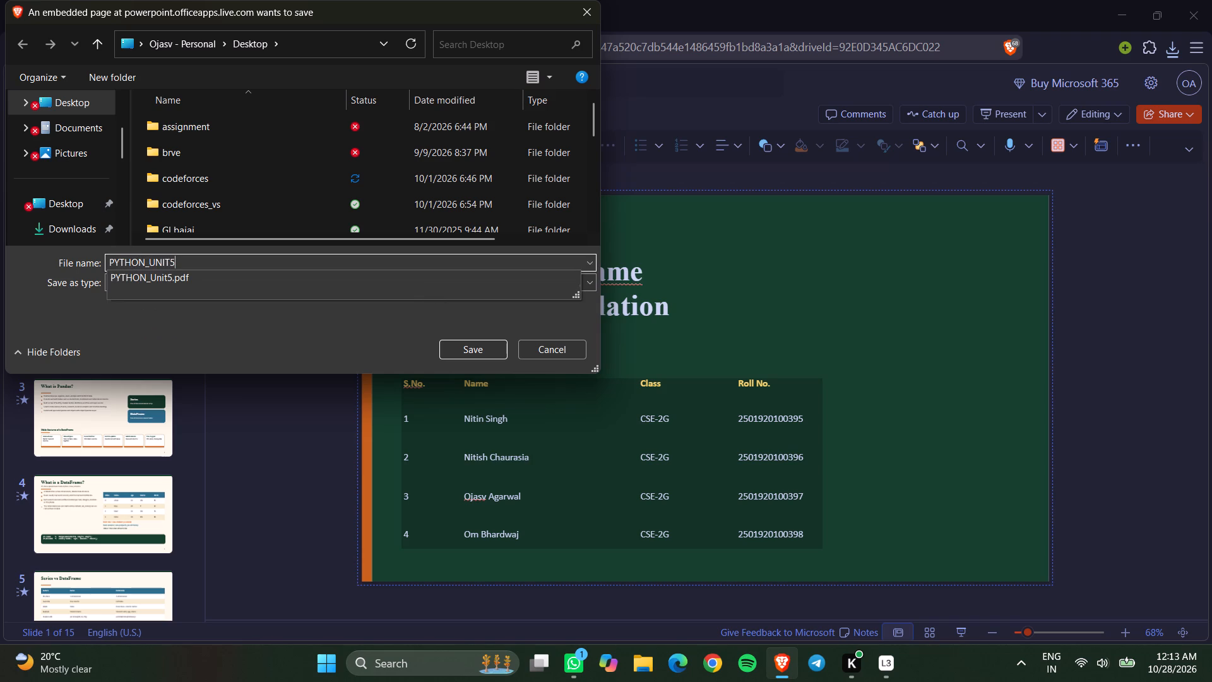
{"action": "type", "text": ".ppt"}
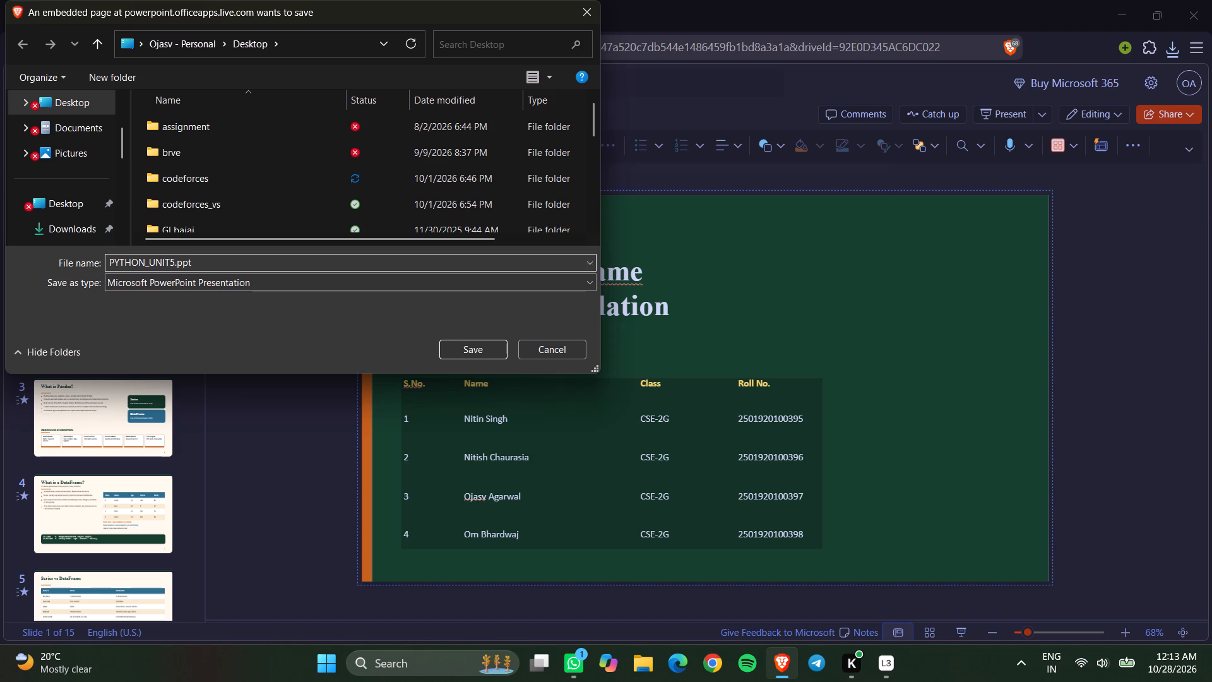
{"action": "key", "text": "BackSpace"}
{"action": "key", "text": "BackSpace"}
{"action": "key", "text": "BackSpace"}
{"action": "key", "text": "BackSpace"}
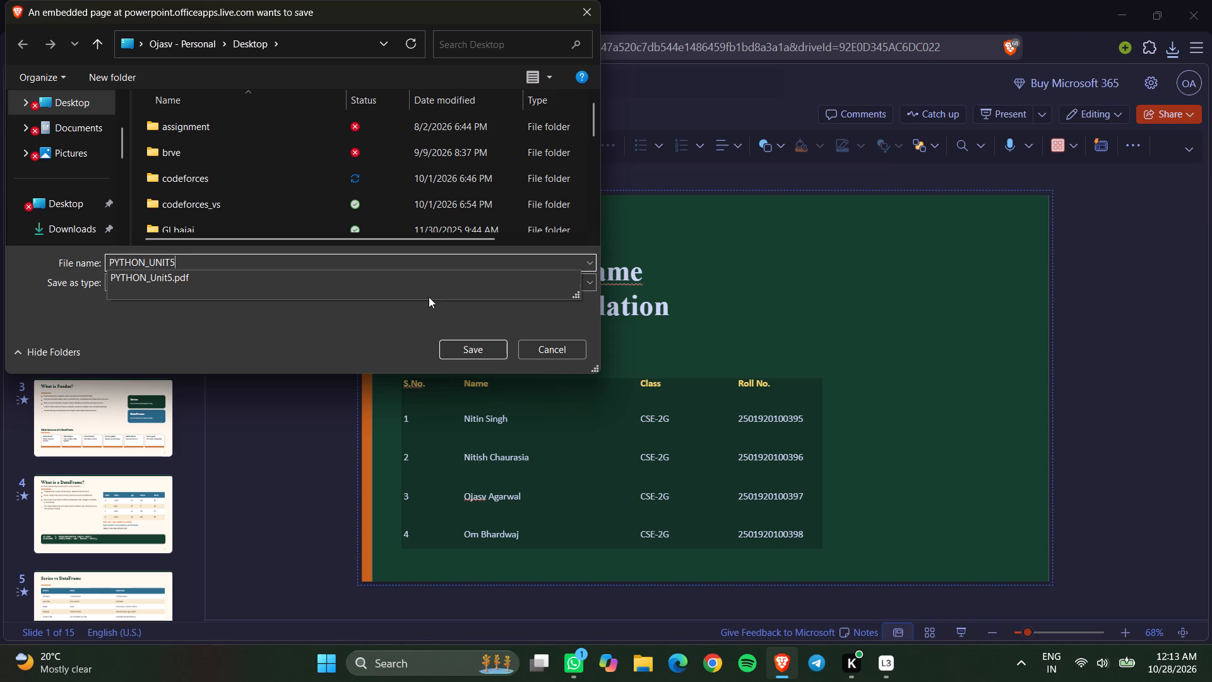
{"action": "key", "text": "a"}
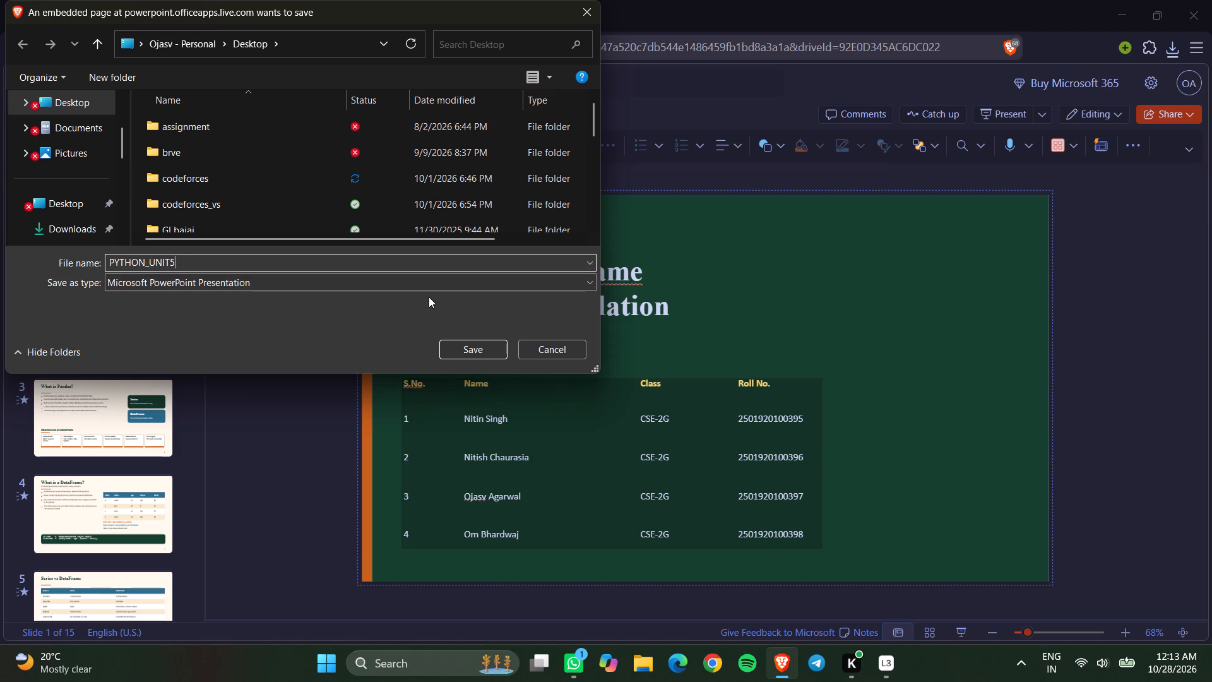
{"action": "key", "text": "BackSpace"}
{"action": "key", "text": "a"}
{"action": "key", "text": "BackSpace"}
{"action": "type", "text": "ppt"}
{"action": "left_click", "coordinate": [476, 345]}
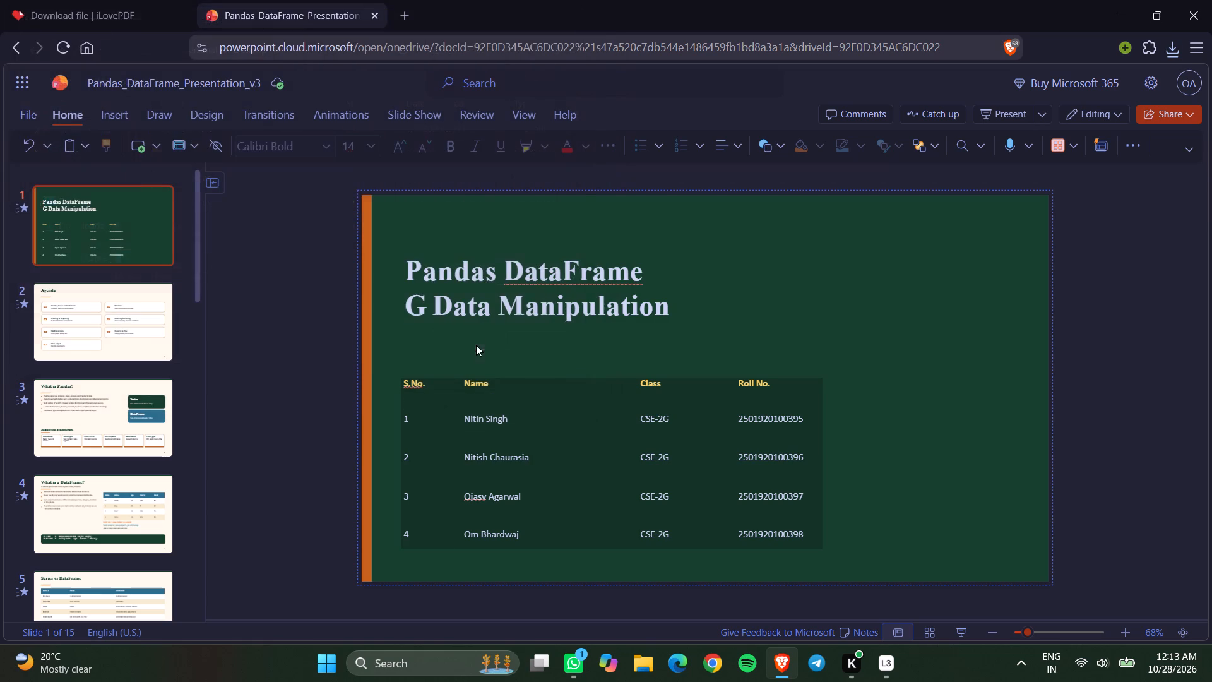